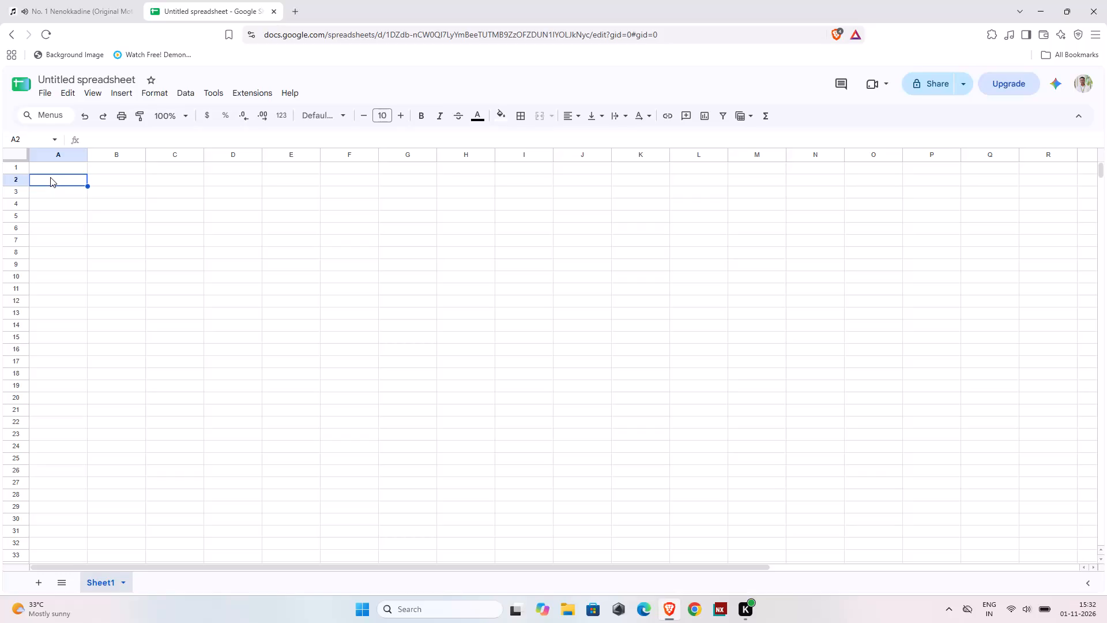
# Enter the title "Monthly Expenses" in cell A2.
pyautogui.press('m')
pyautogui.press('o')
pyautogui.press('BackSpace')
pyautogui.write('onthly')
pyautogui.press('space')
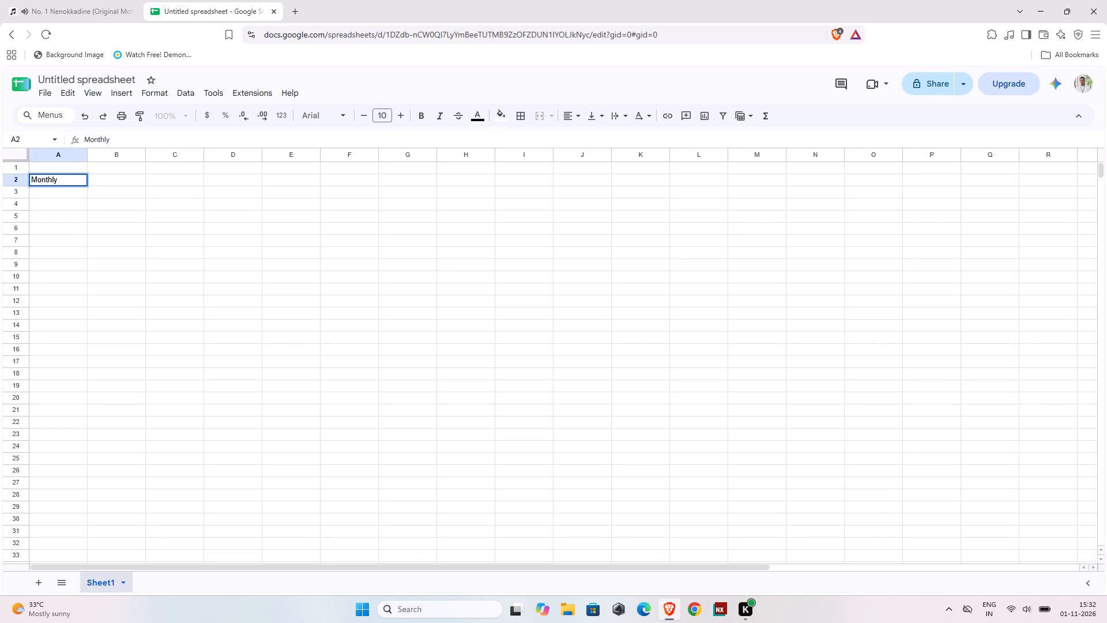
pyautogui.write('xpenses')
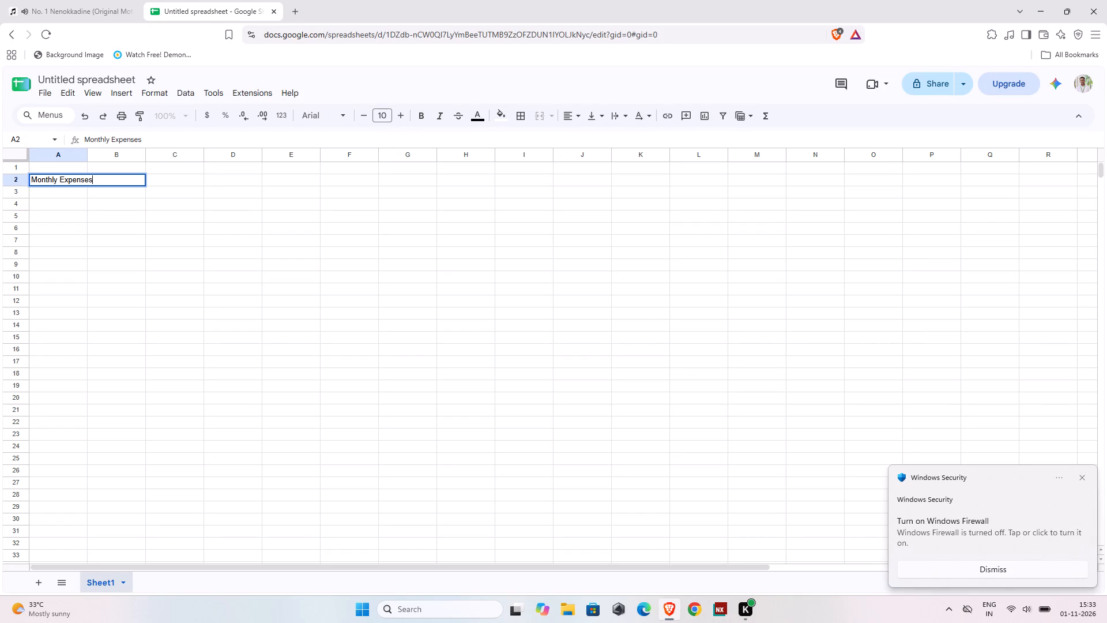
pyautogui.press('Left')
pyautogui.press('Left')
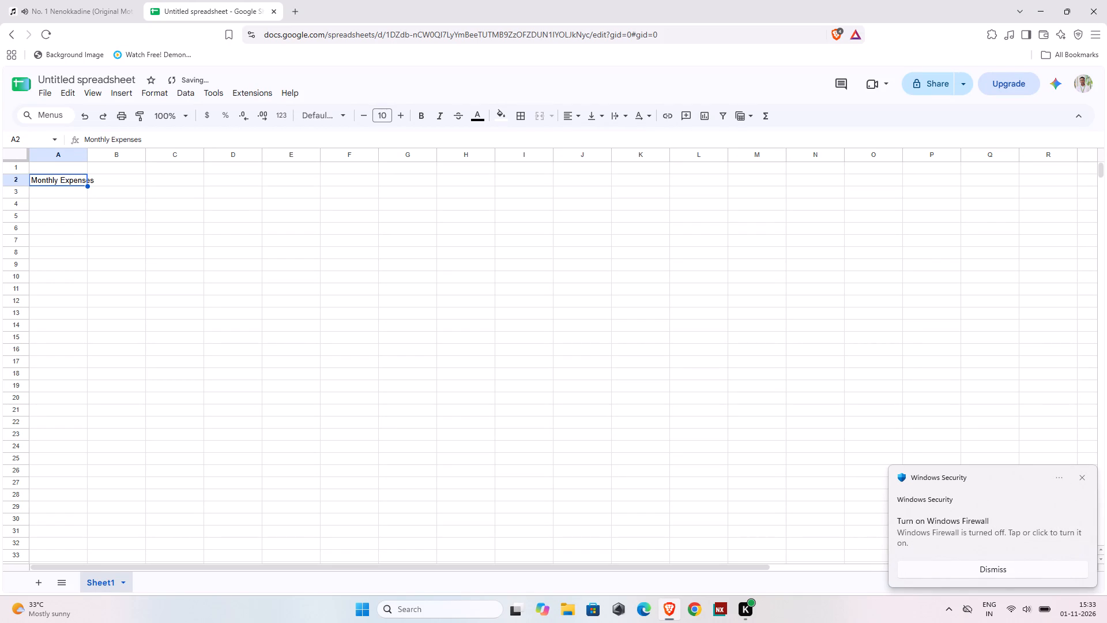
pyautogui.press('Left')
pyautogui.press('Left')
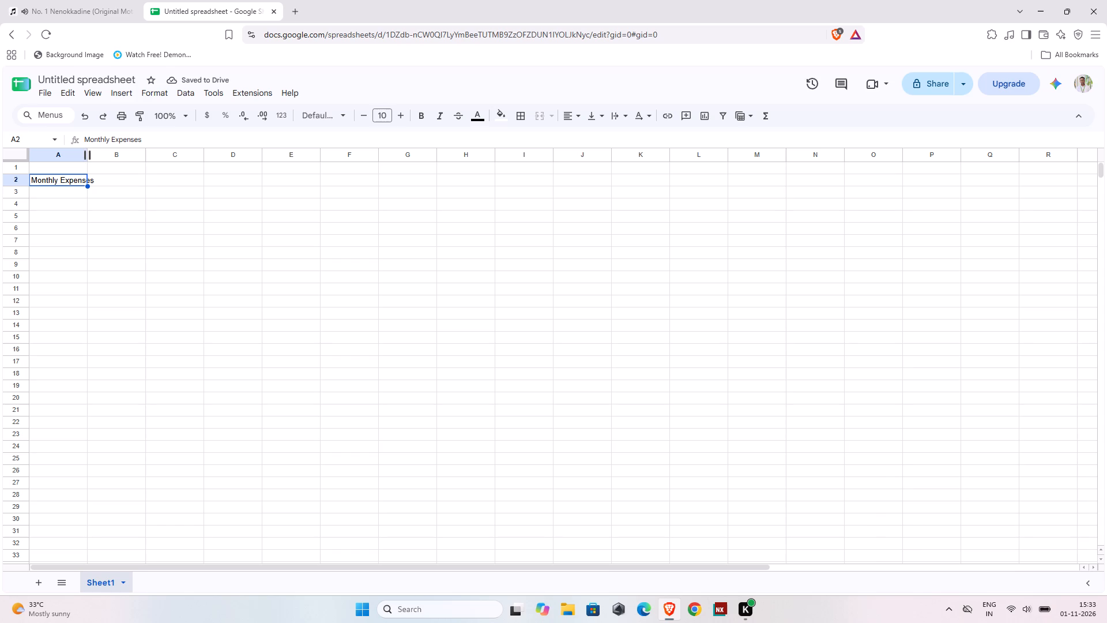
# Widen column A until the title in A2 fits inside its cell.
pyautogui.moveTo(88, 151); pyautogui.dragTo(118, 155)
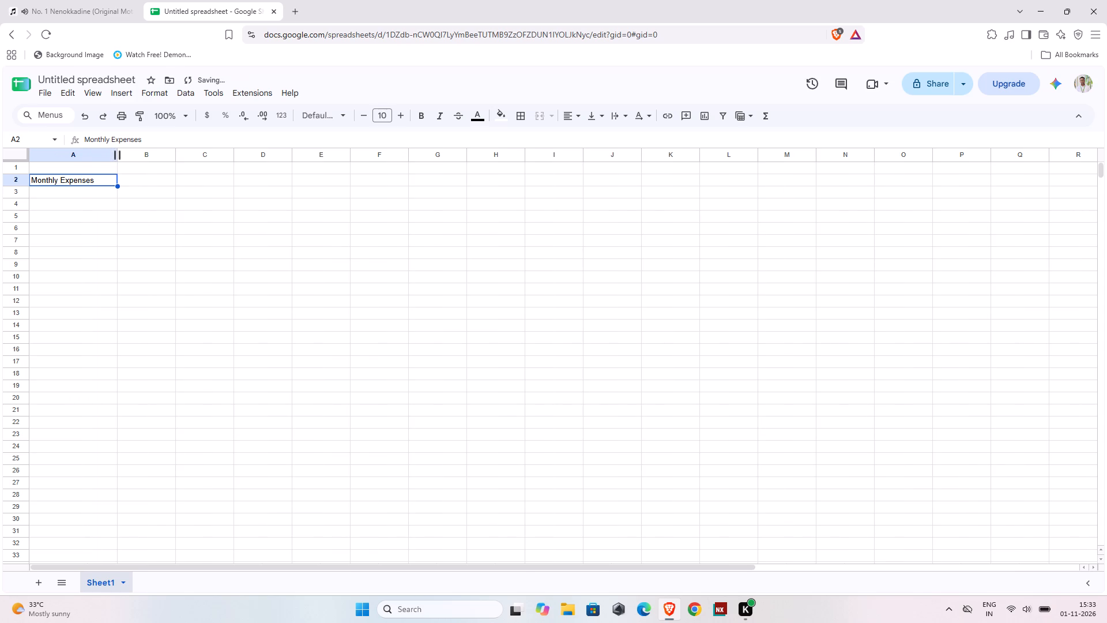
# Move the "Monthly Expenses" title from cell A2 to cell C2 by cutting and pasting its text.
pyautogui.click(54, 181)
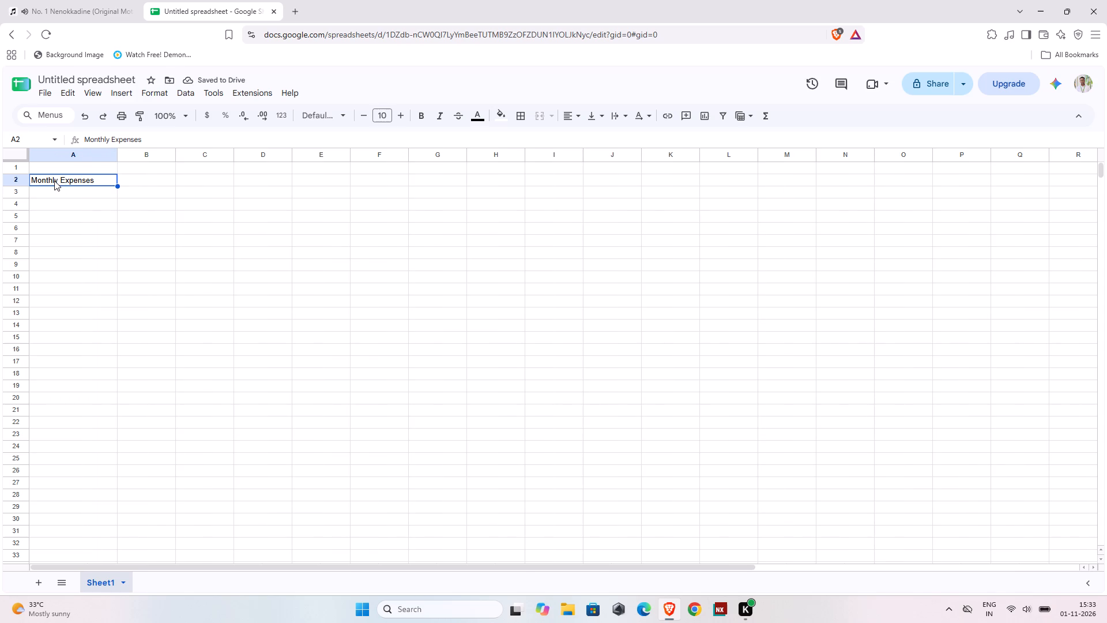
pyautogui.hotkey('ctrl', 'a')
pyautogui.click(54, 181)
pyautogui.doubleClick(103, 186)
pyautogui.hotkey('ctrl', 'a')
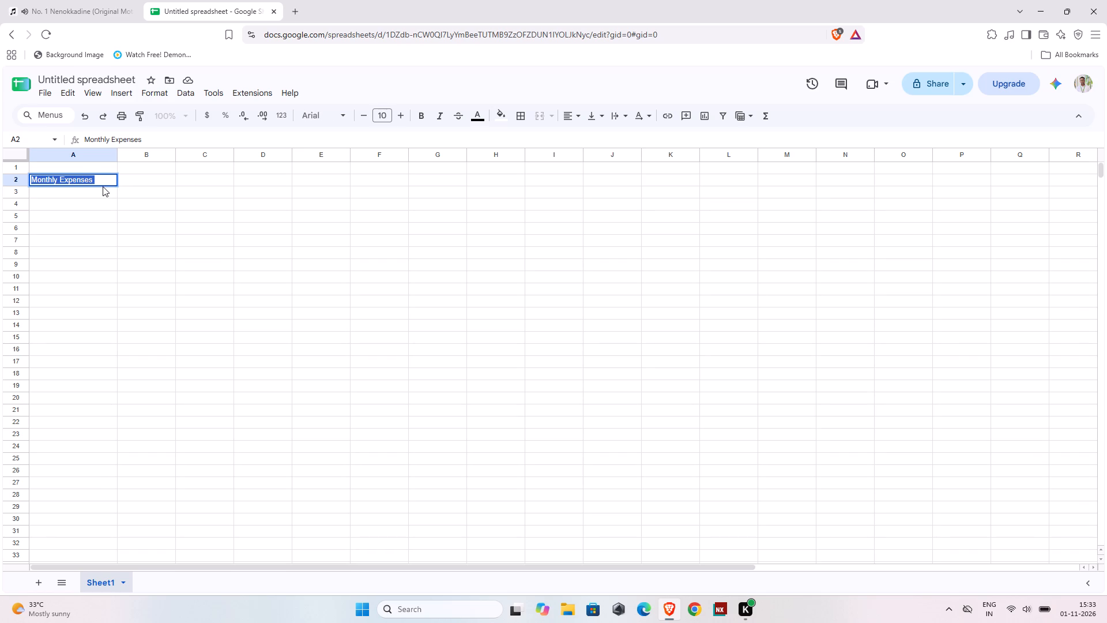
pyautogui.hotkey('ctrl', 'x')
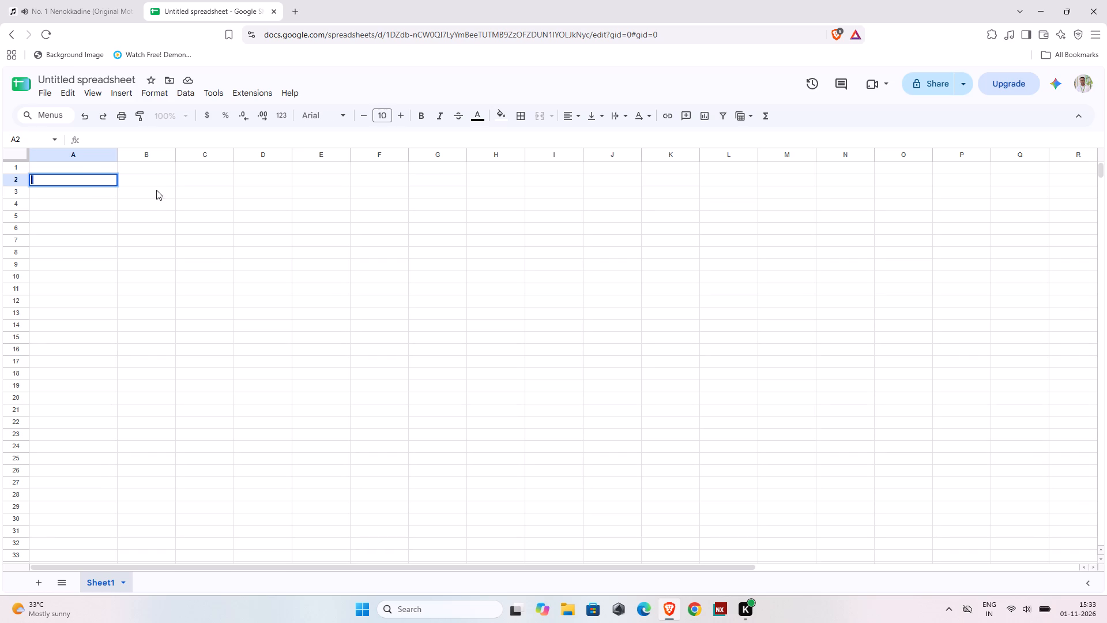
pyautogui.click(190, 182)
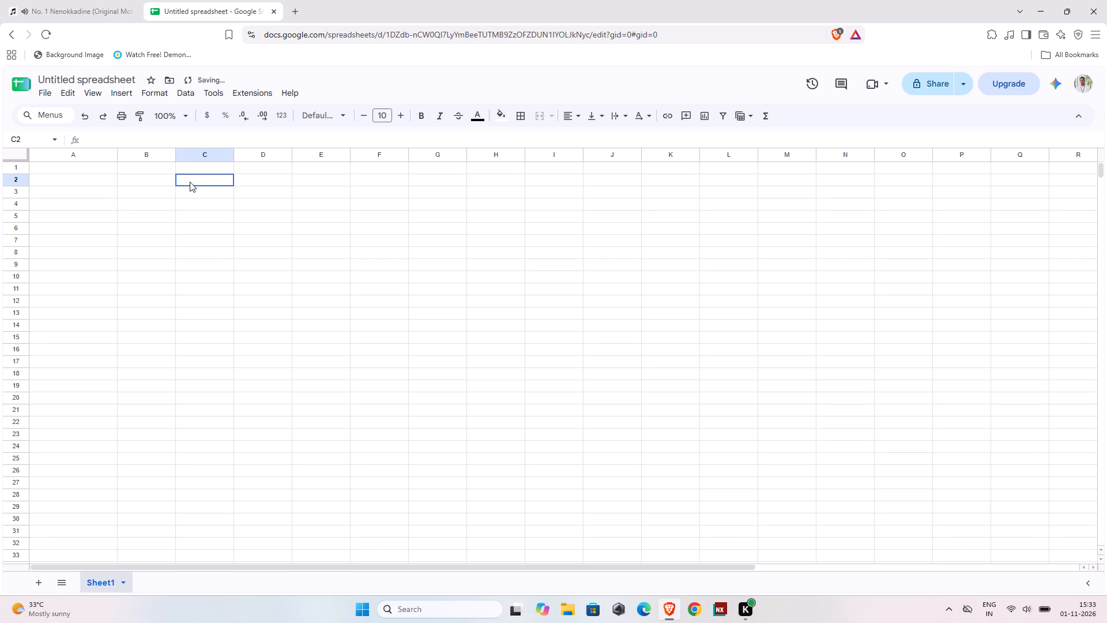
pyautogui.moveTo(190, 182); pyautogui.dragTo(283, 183)
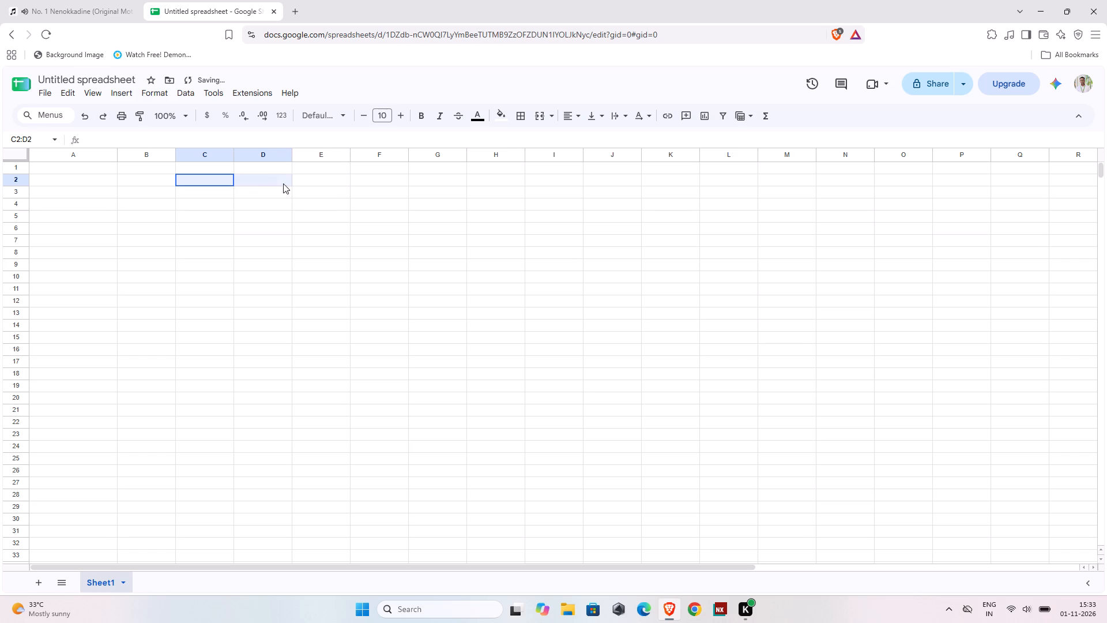
pyautogui.moveTo(283, 183); pyautogui.dragTo(261, 184)
pyautogui.hotkey('ctrl', 'v')
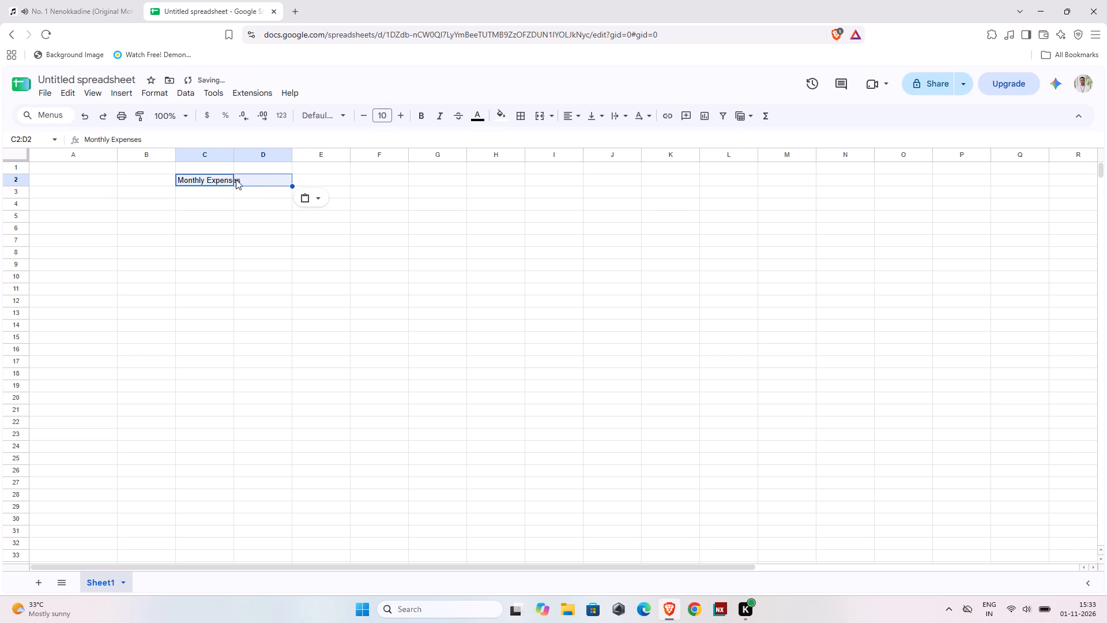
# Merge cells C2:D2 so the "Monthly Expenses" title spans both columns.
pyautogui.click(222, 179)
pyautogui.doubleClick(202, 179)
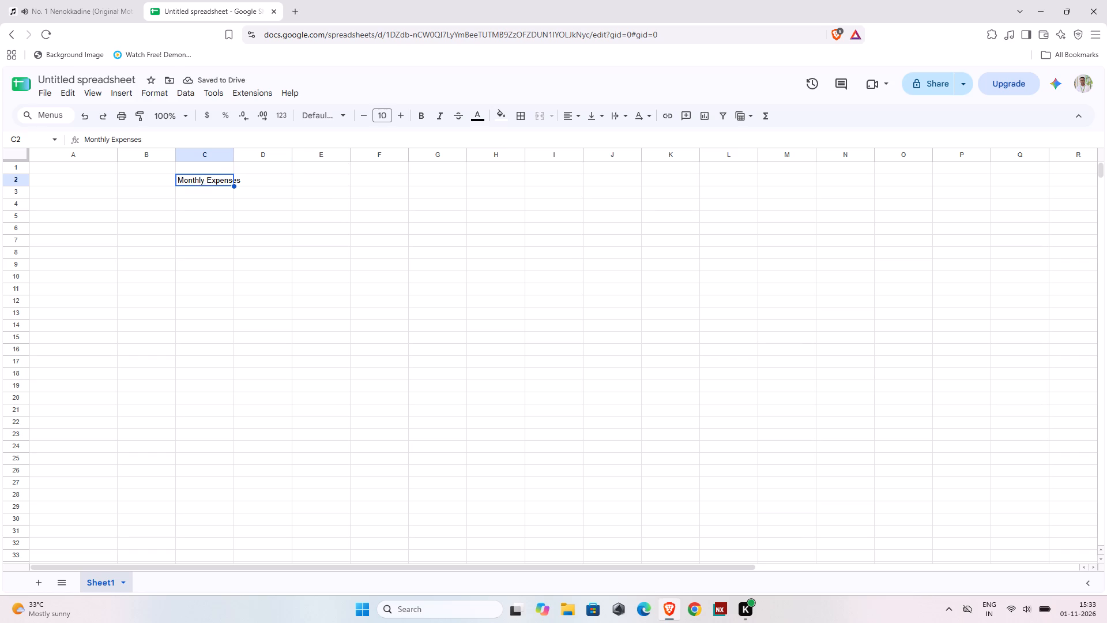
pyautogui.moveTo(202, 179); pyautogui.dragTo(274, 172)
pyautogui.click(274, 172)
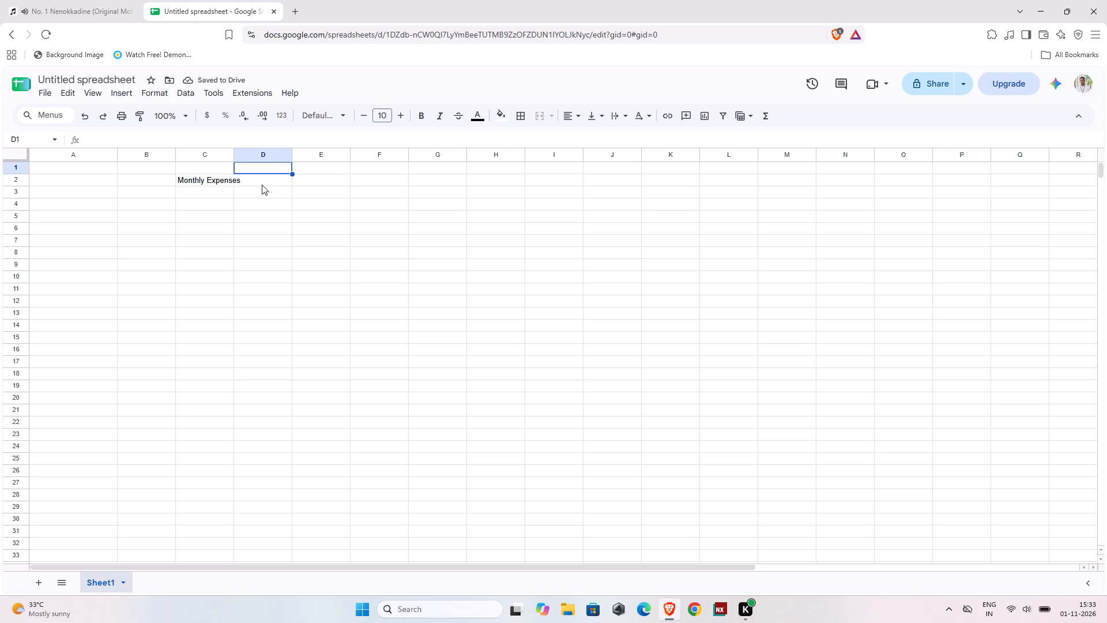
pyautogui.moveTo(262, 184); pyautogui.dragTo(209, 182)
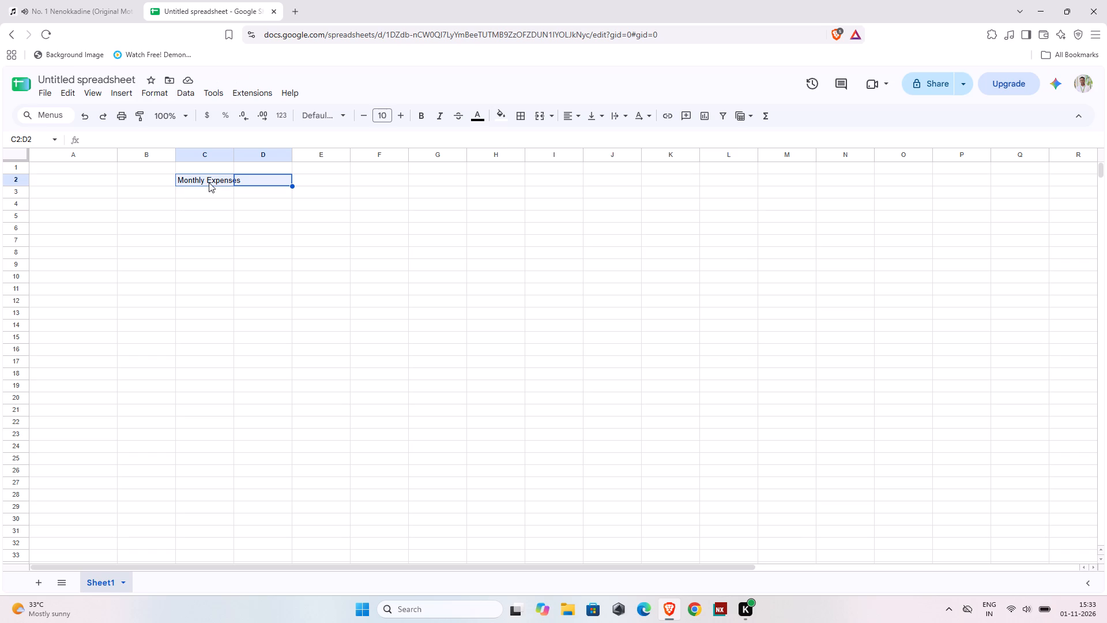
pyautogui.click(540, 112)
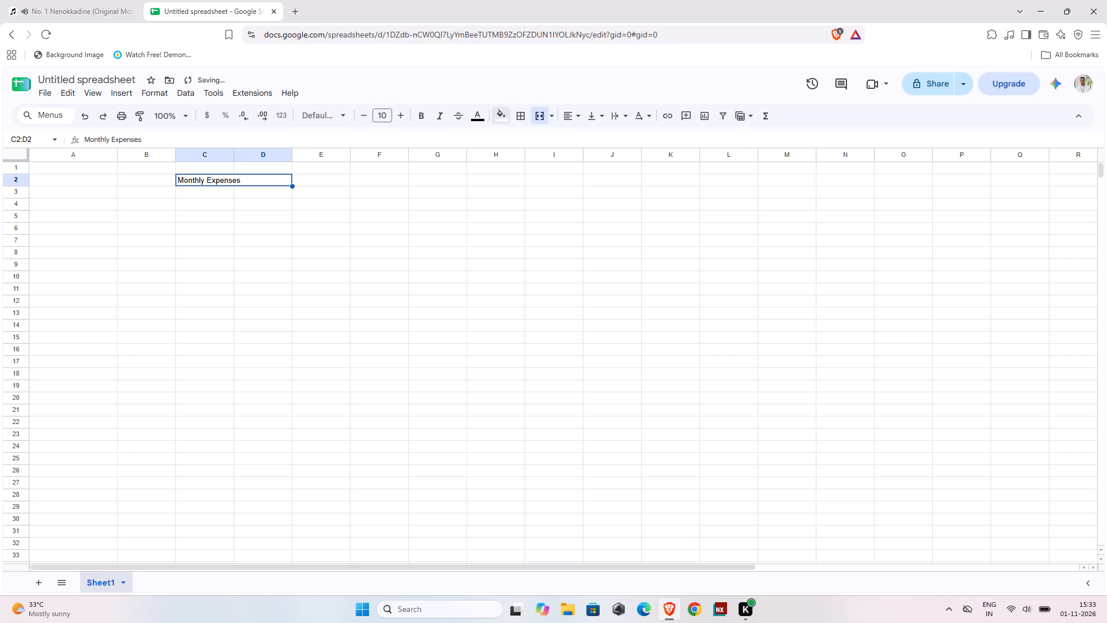
# Make the "Monthly Expenses" title text bold.
pyautogui.click(257, 179)
pyautogui.tripleClick(257, 179)
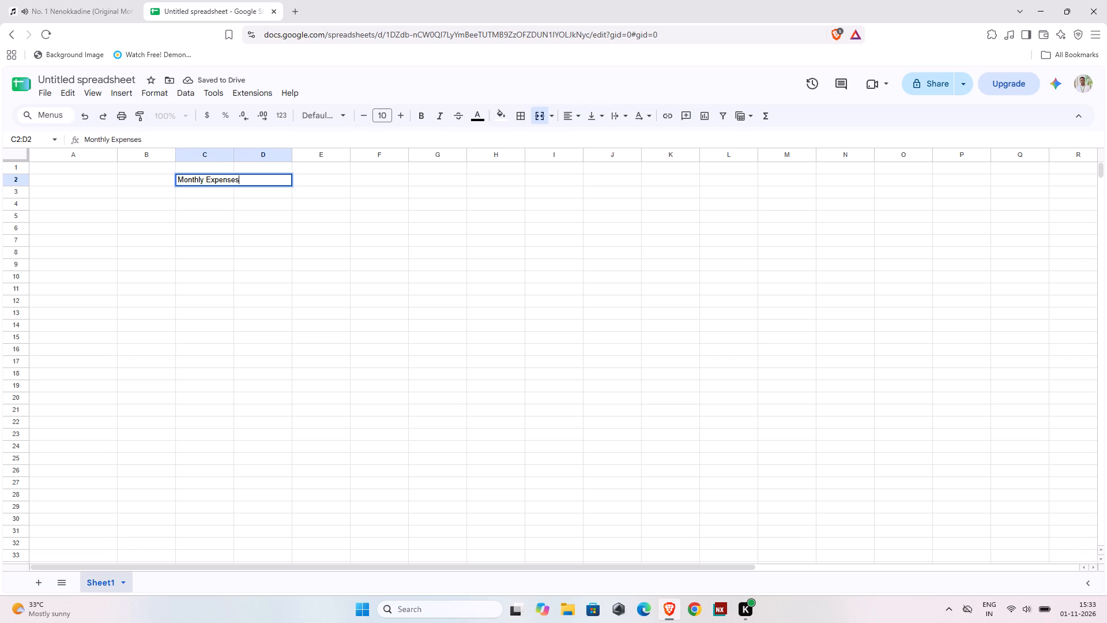
pyautogui.click(426, 118)
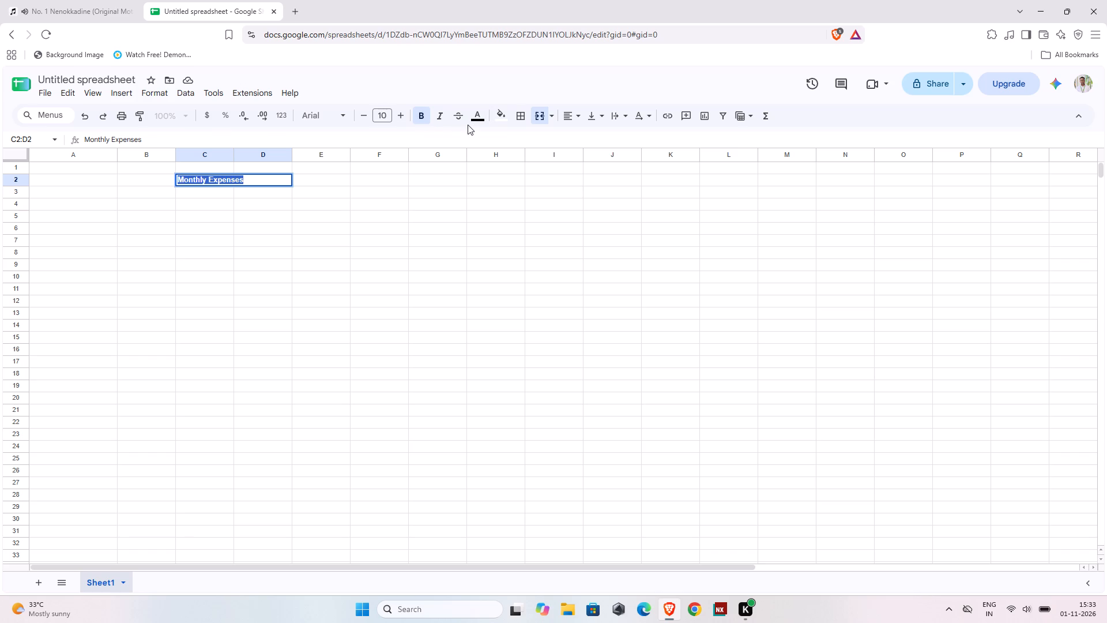
pyautogui.click(198, 186)
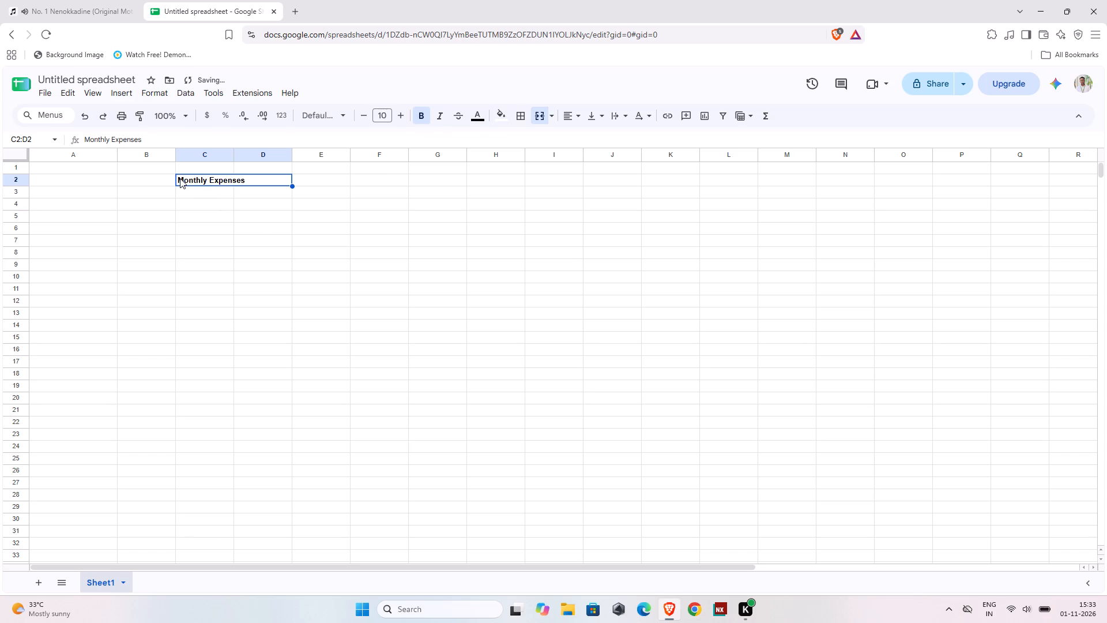
# Merge the range C2:E3 into one title cell for "Monthly Expenses".
pyautogui.click(179, 178)
pyautogui.moveTo(179, 178); pyautogui.dragTo(263, 190)
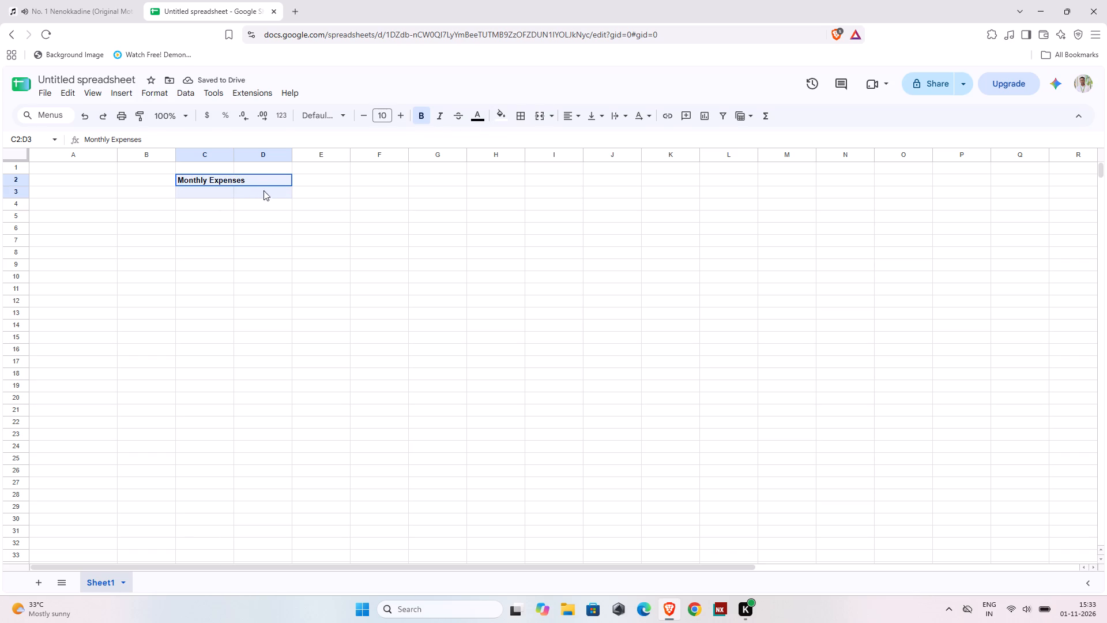
pyautogui.moveTo(263, 190); pyautogui.dragTo(304, 192)
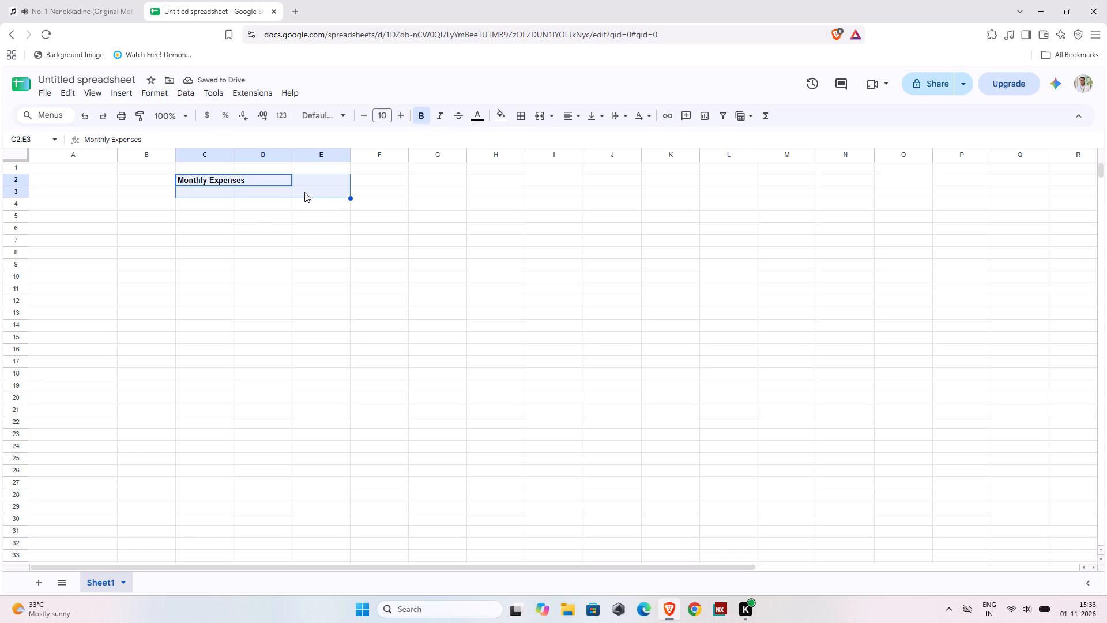
pyautogui.click(541, 119)
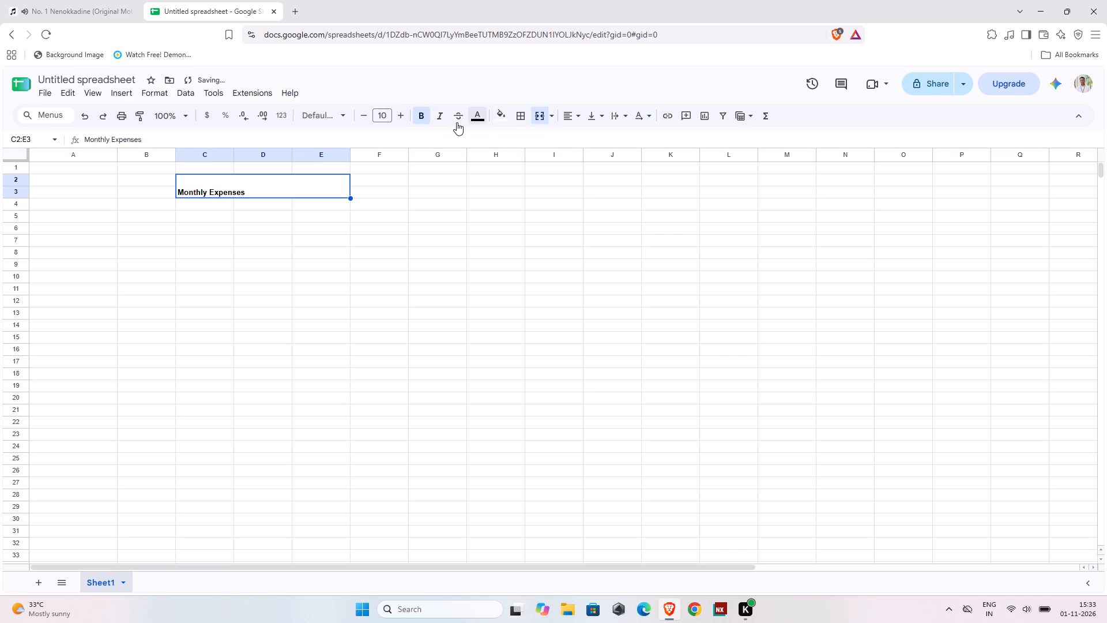
# Set the "Monthly Expenses" title's font size to 19 and centre it horizontally in its merged cell.
pyautogui.doubleClick(399, 116)
pyautogui.tripleClick(399, 116)
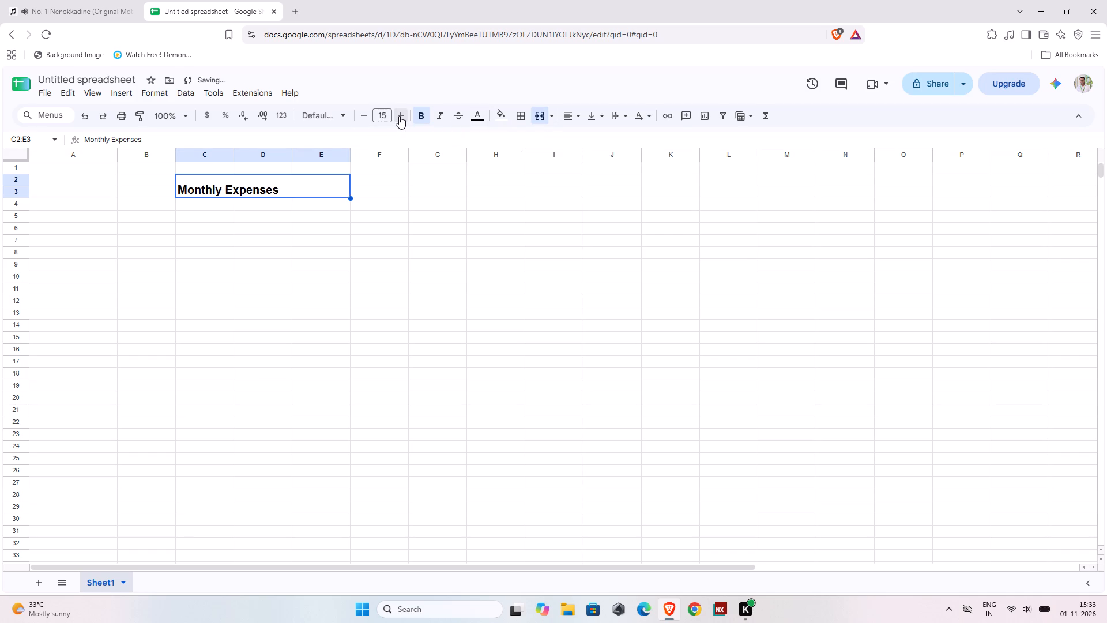
pyautogui.doubleClick(399, 116)
pyautogui.doubleClick(399, 116)
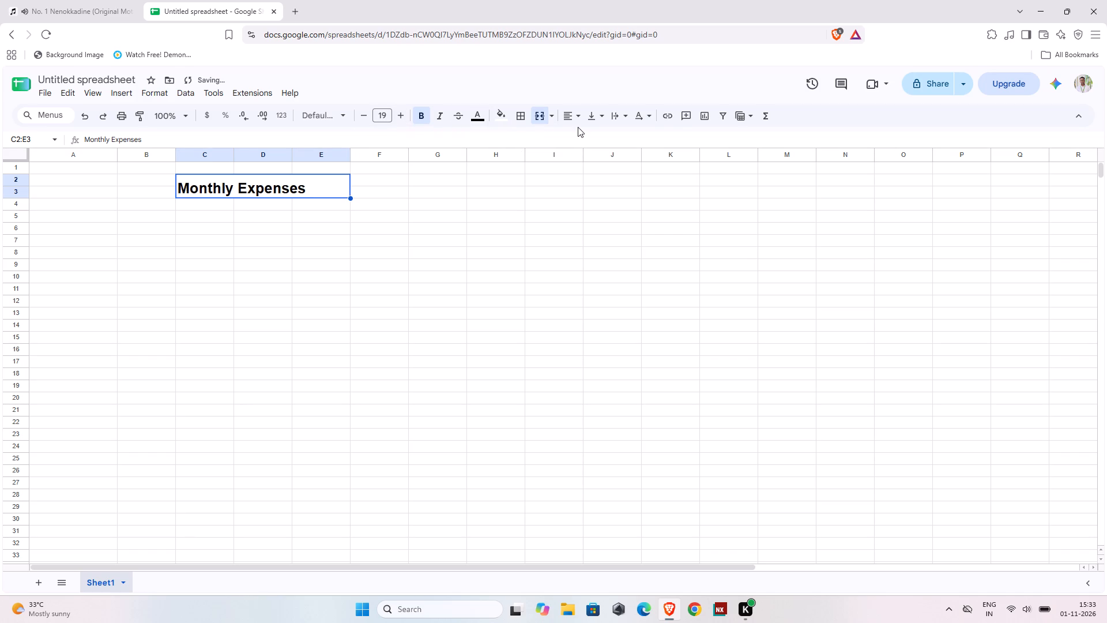
pyautogui.click(575, 117)
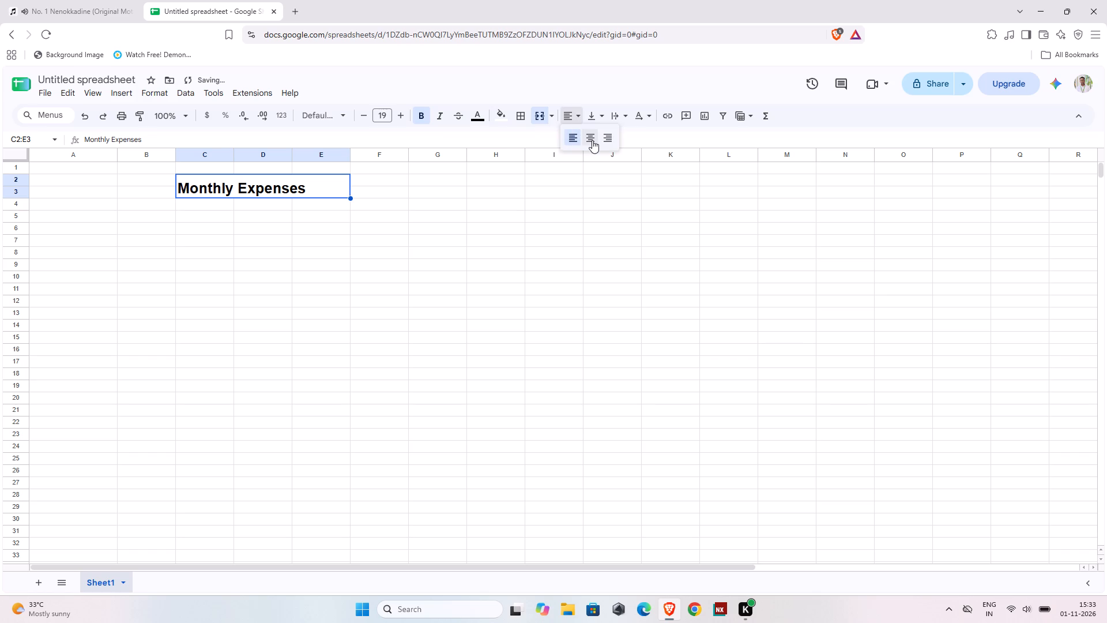
pyautogui.click(592, 140)
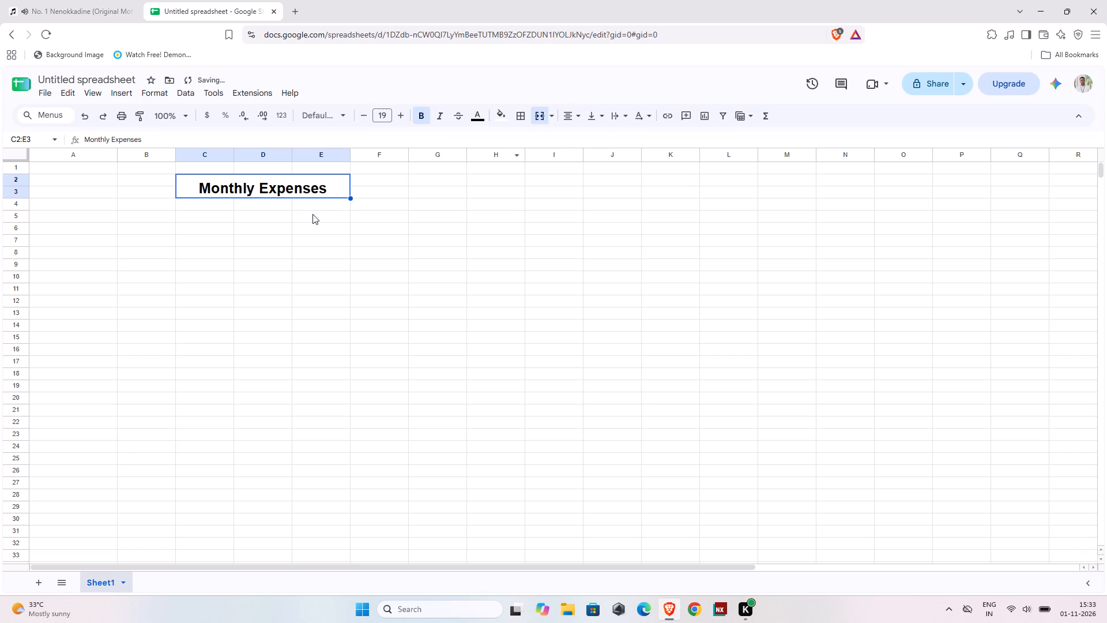
pyautogui.click(84, 242)
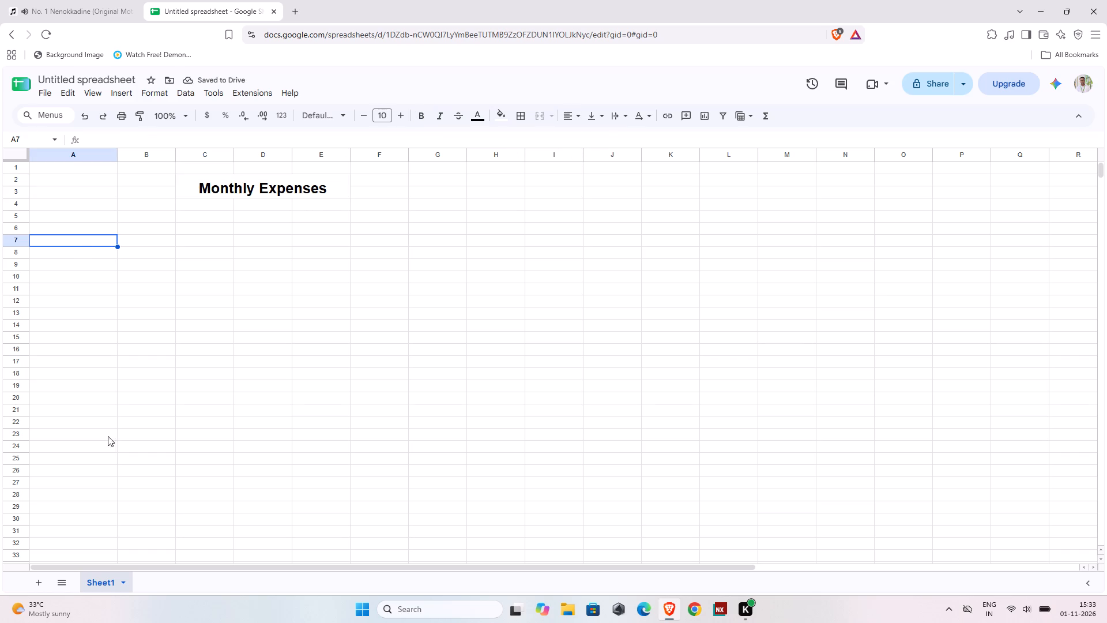
# Rename the sheet Sheet1 as "Nov 2026".
pyautogui.rightClick(98, 580)
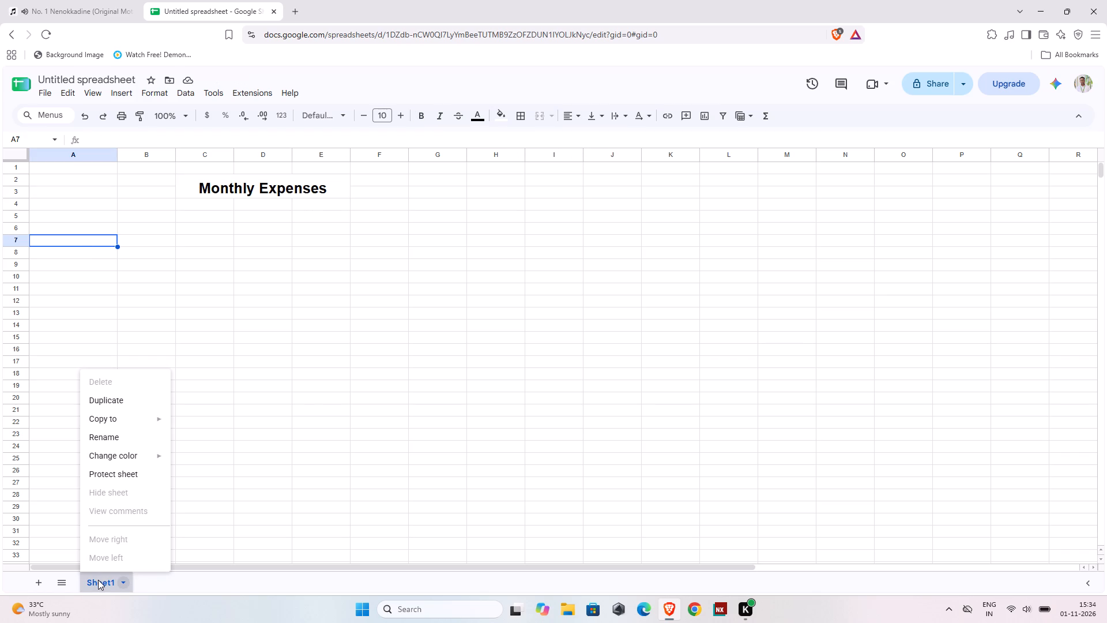
pyautogui.click(110, 443)
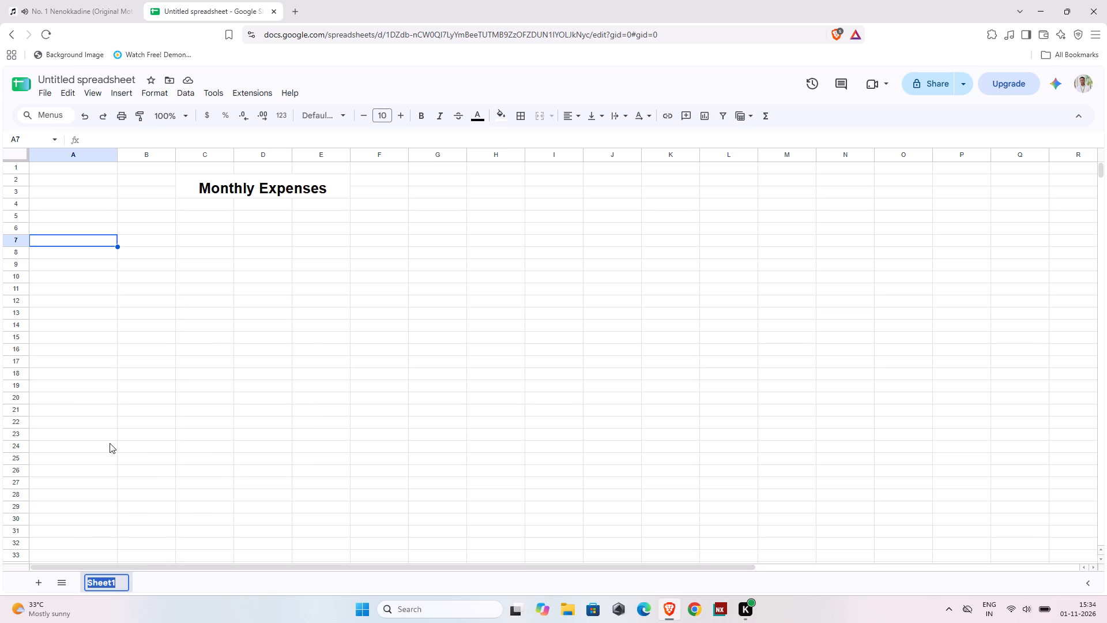
pyautogui.press('n')
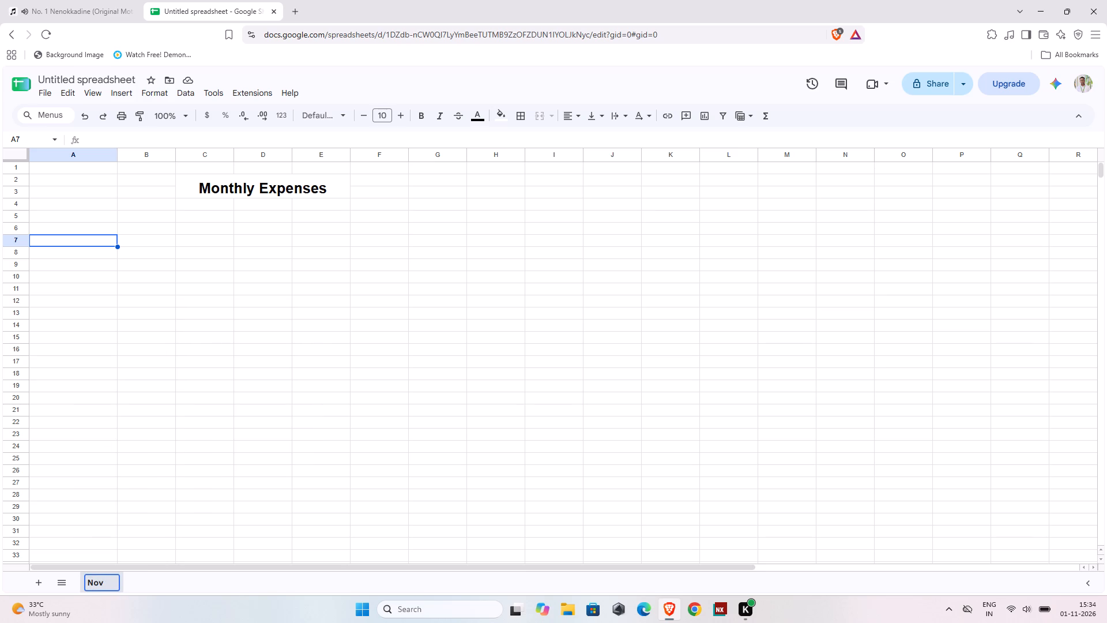
pyautogui.write('2026')
pyautogui.press('Return')
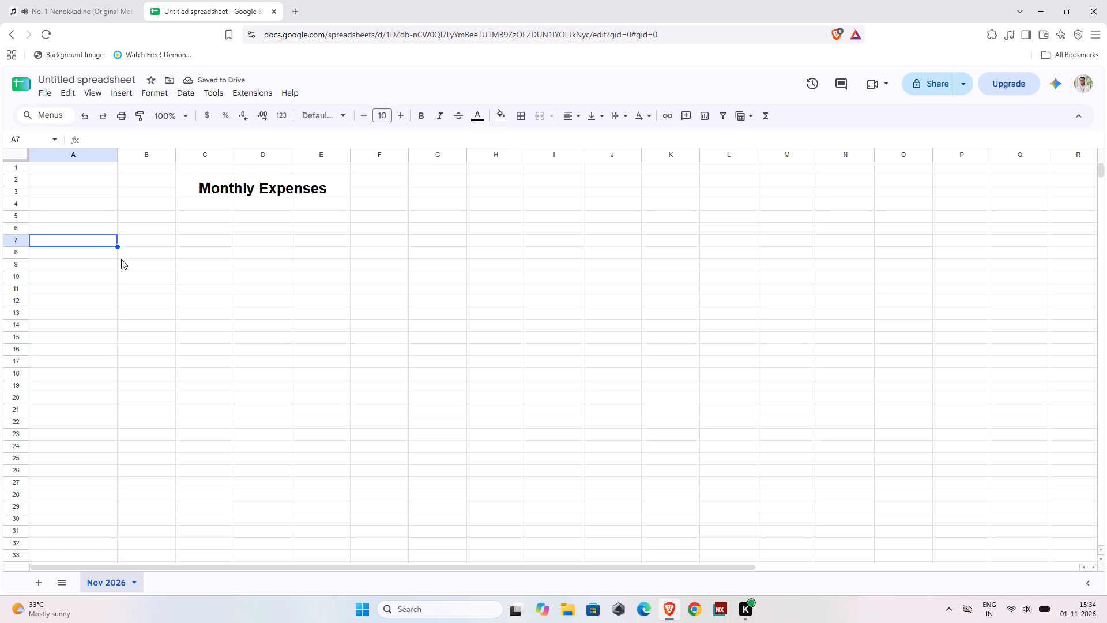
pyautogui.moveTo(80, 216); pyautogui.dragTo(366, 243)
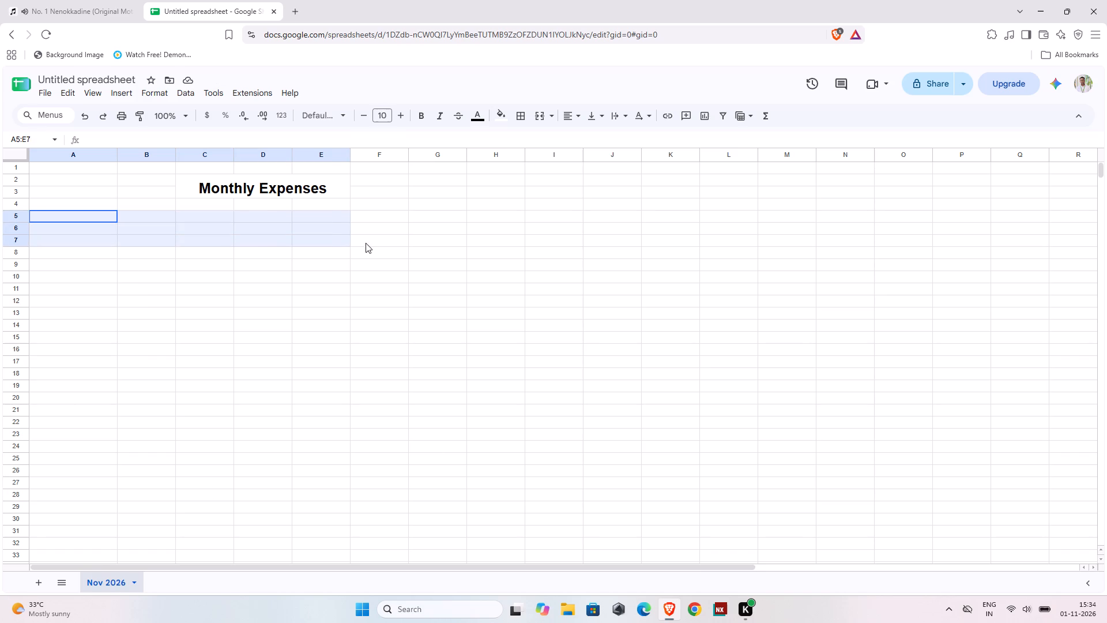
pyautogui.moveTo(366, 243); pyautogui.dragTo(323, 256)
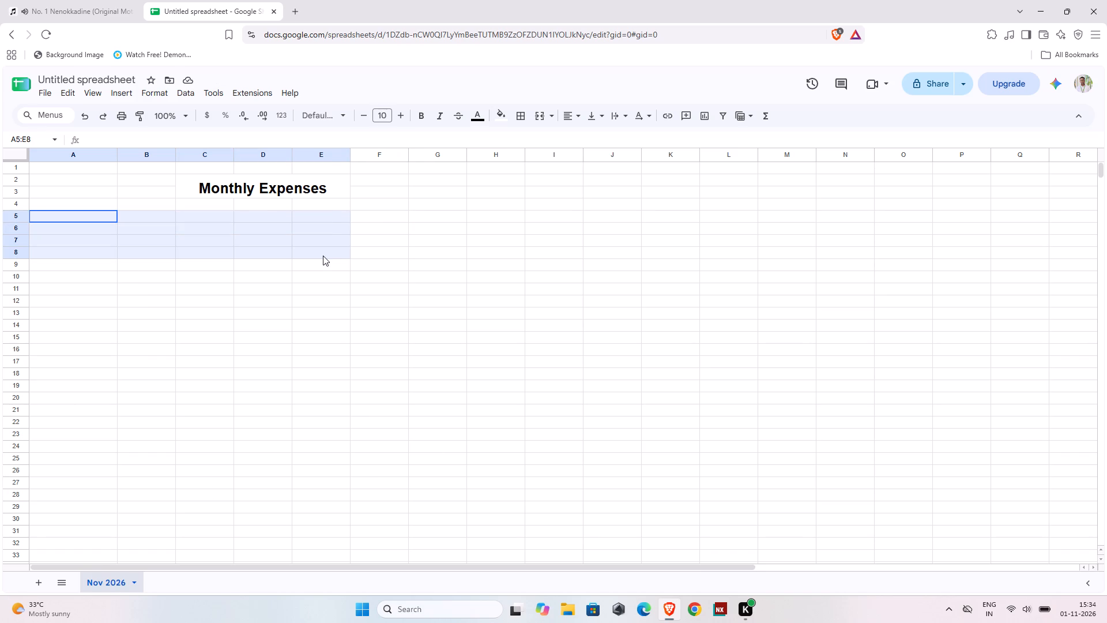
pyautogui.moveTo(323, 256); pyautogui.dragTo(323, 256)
# Enter the column headers "Expenses" in cell B5 and "Amount" in cell C5.
pyautogui.click(142, 219)
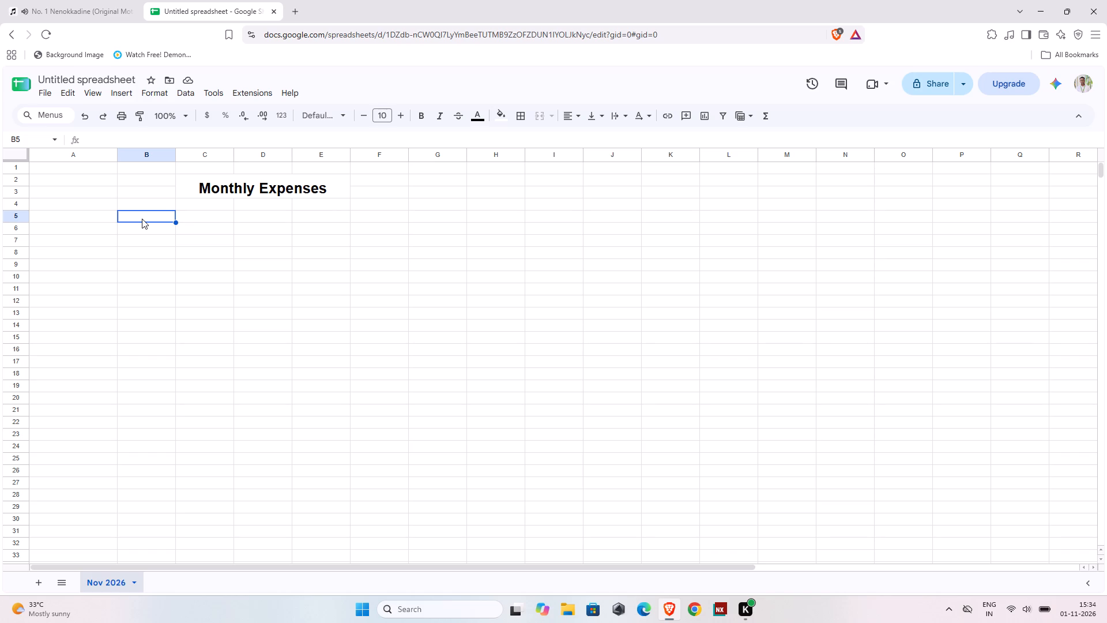
pyautogui.press('c')
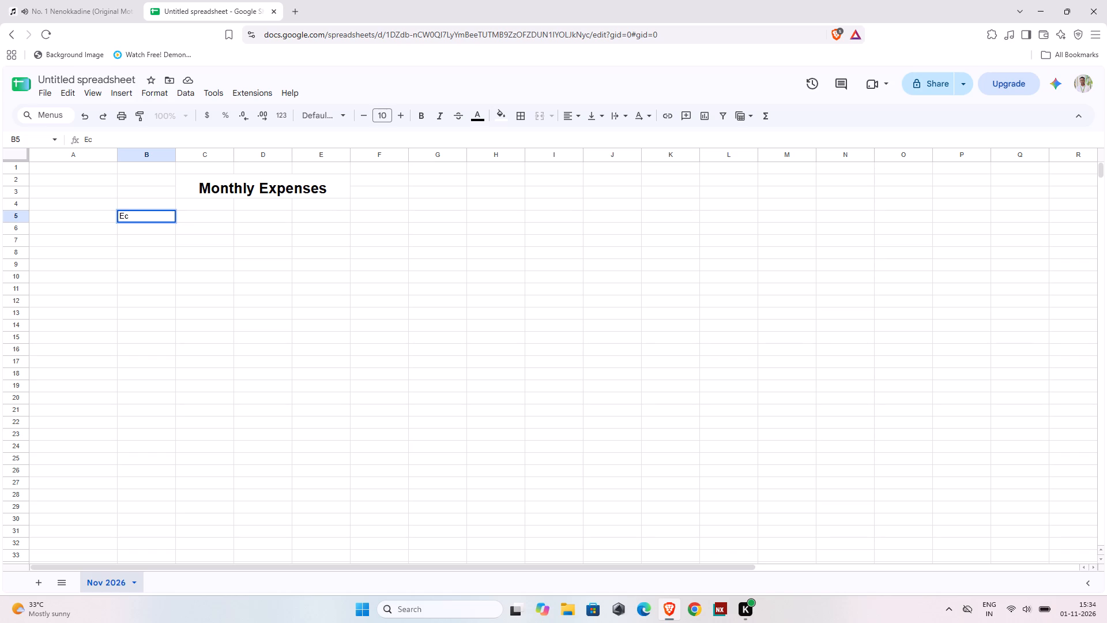
pyautogui.press('BackSpace')
pyautogui.write('xpenses')
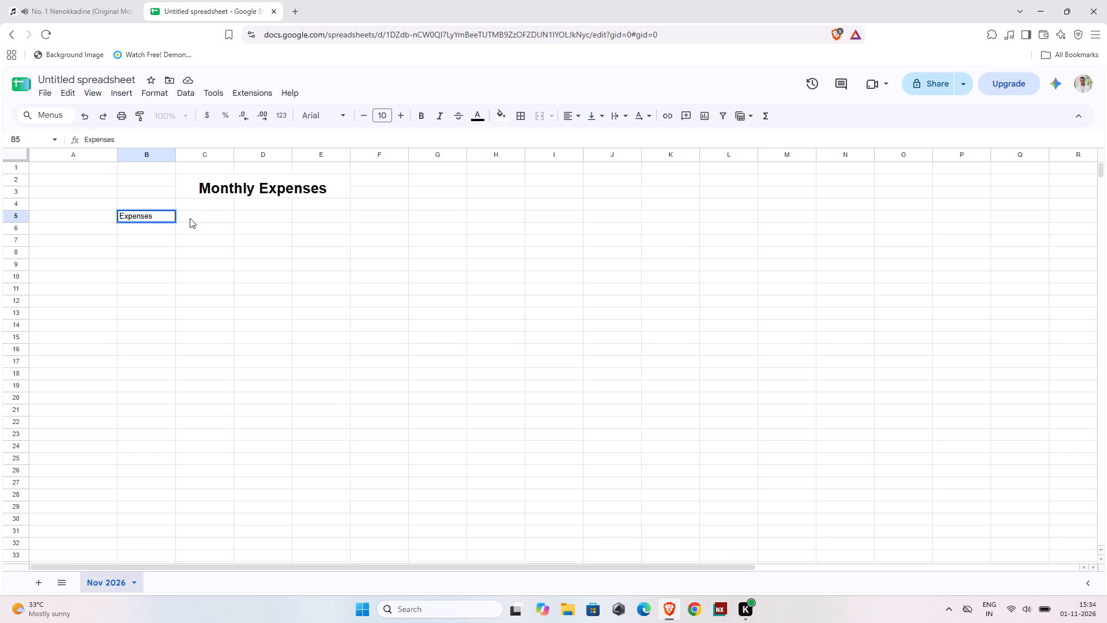
pyautogui.click(190, 218)
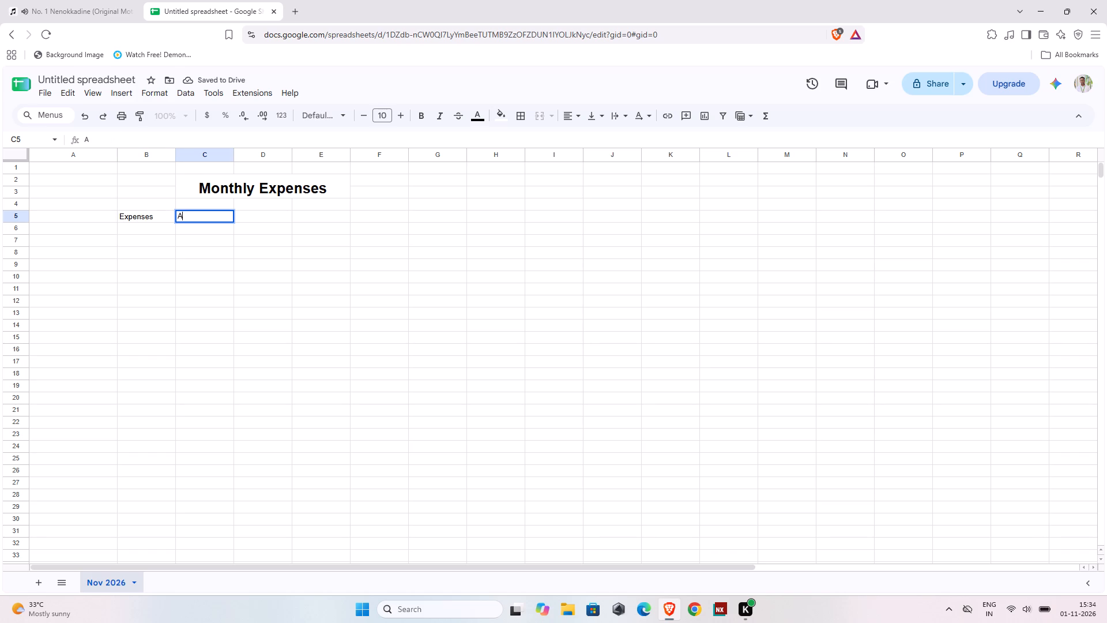
pyautogui.write('mount')
pyautogui.press('Return')
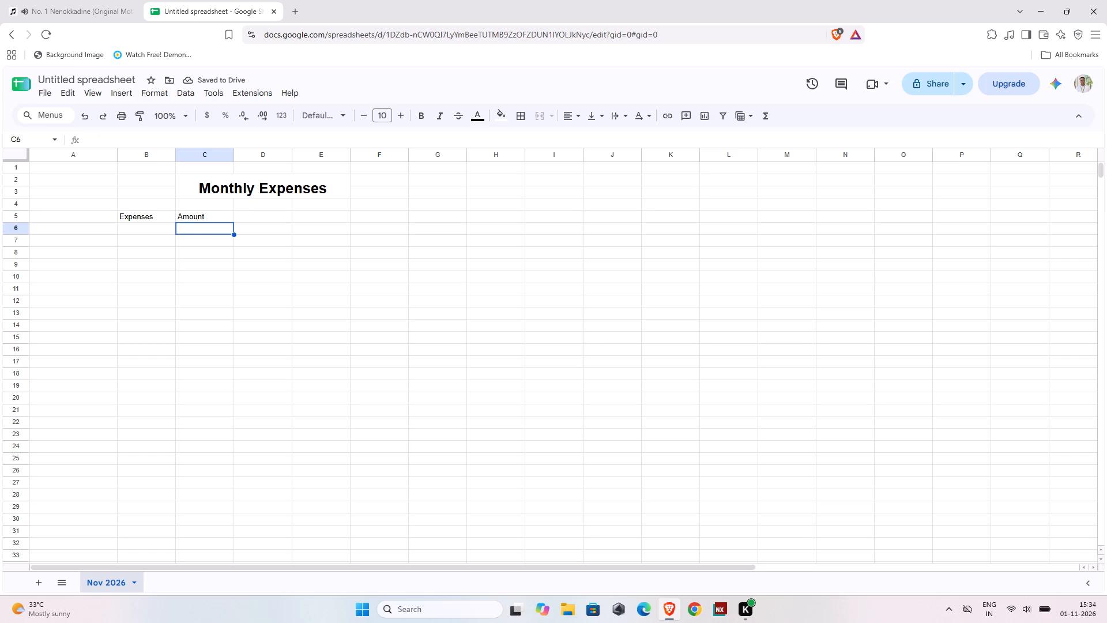
pyautogui.click(190, 218)
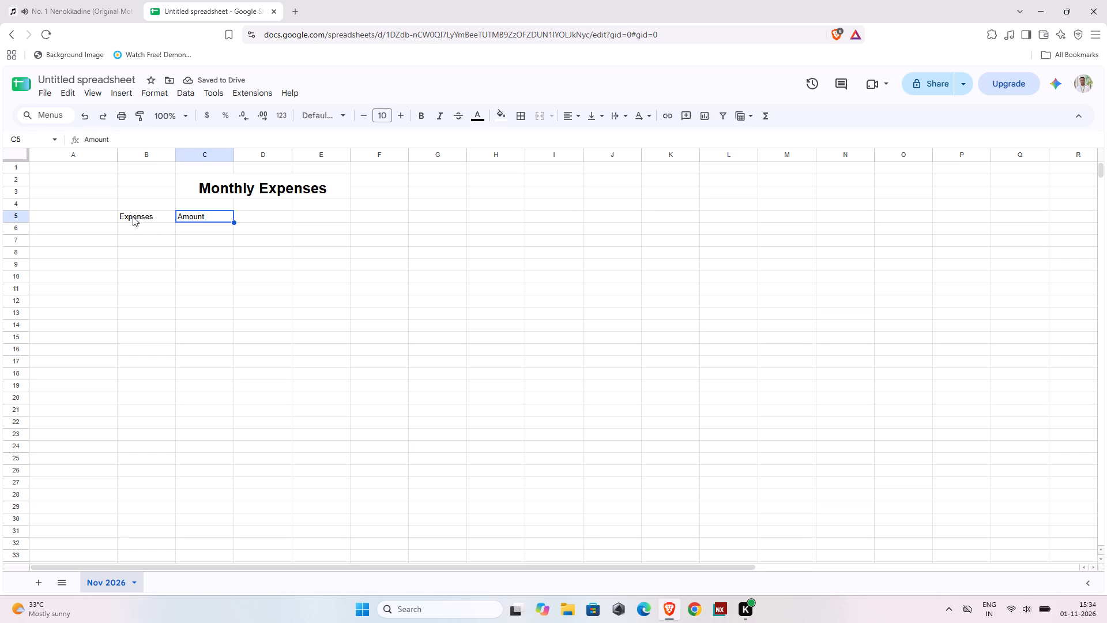
pyautogui.click(133, 216)
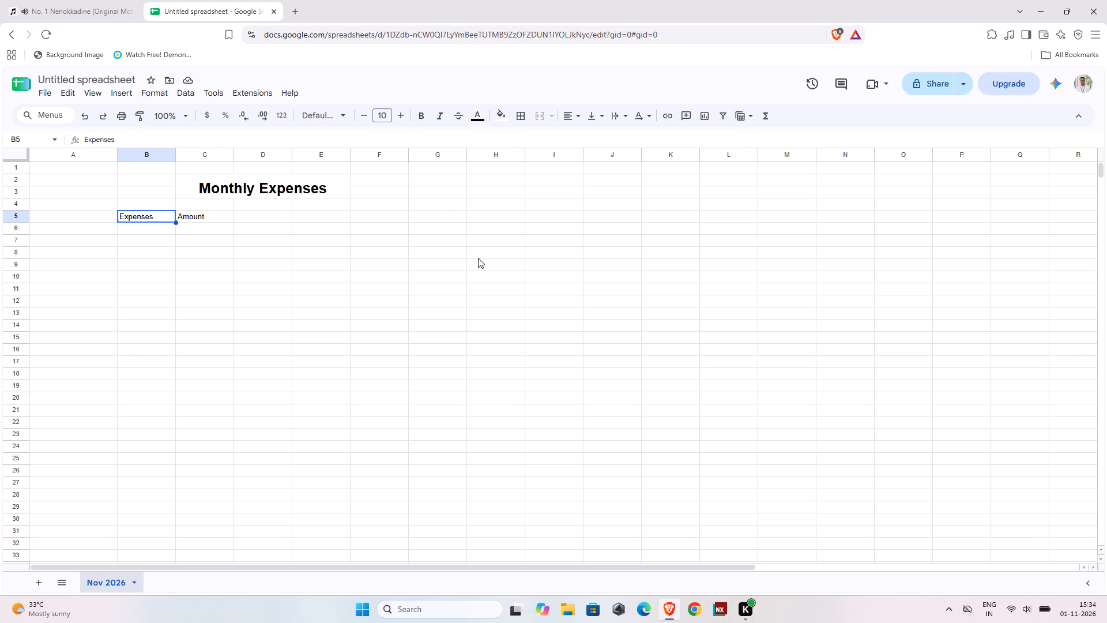
# Enter the label "Salary" in cell F7.
pyautogui.click(376, 246)
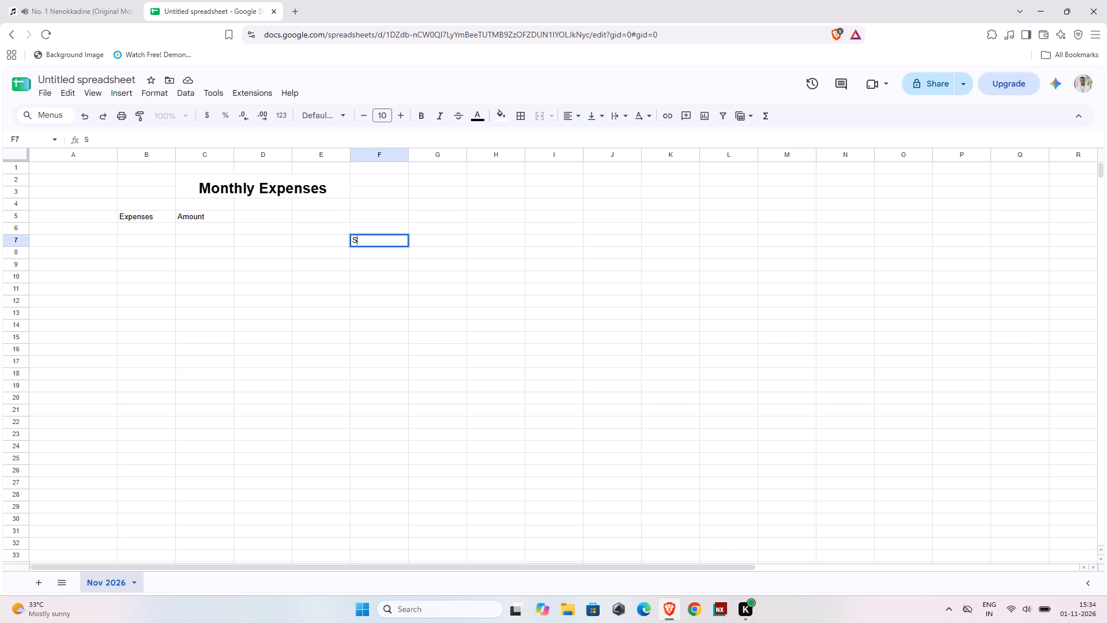
pyautogui.write('alary')
pyautogui.press('Right')
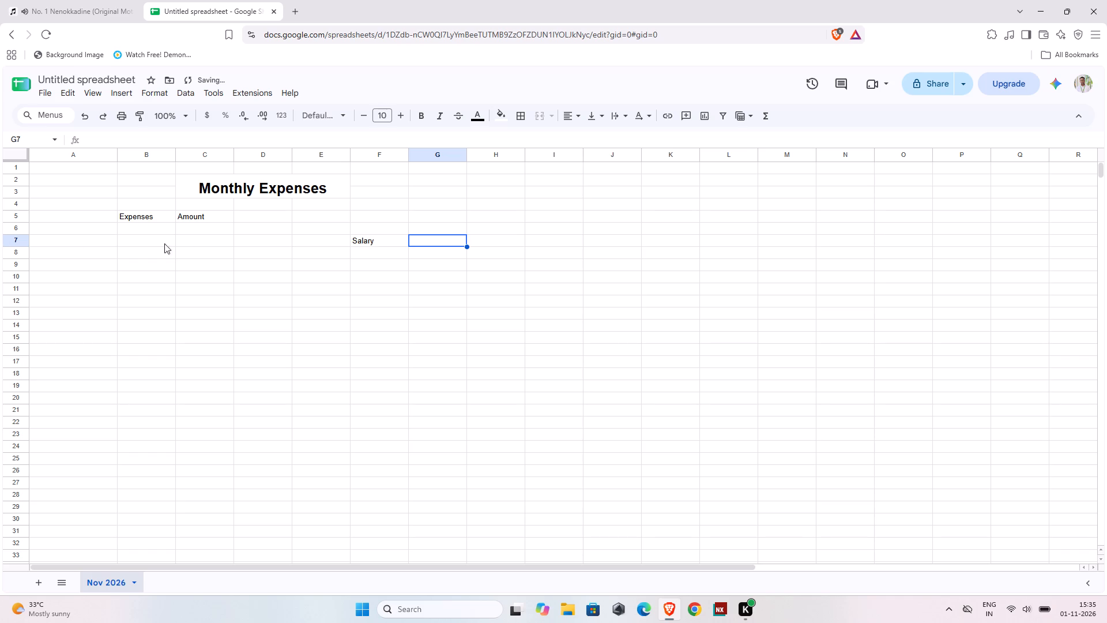
# Widen column B, which holds the "Expenses" header, to roughly one and a half times its width.
pyautogui.click(138, 216)
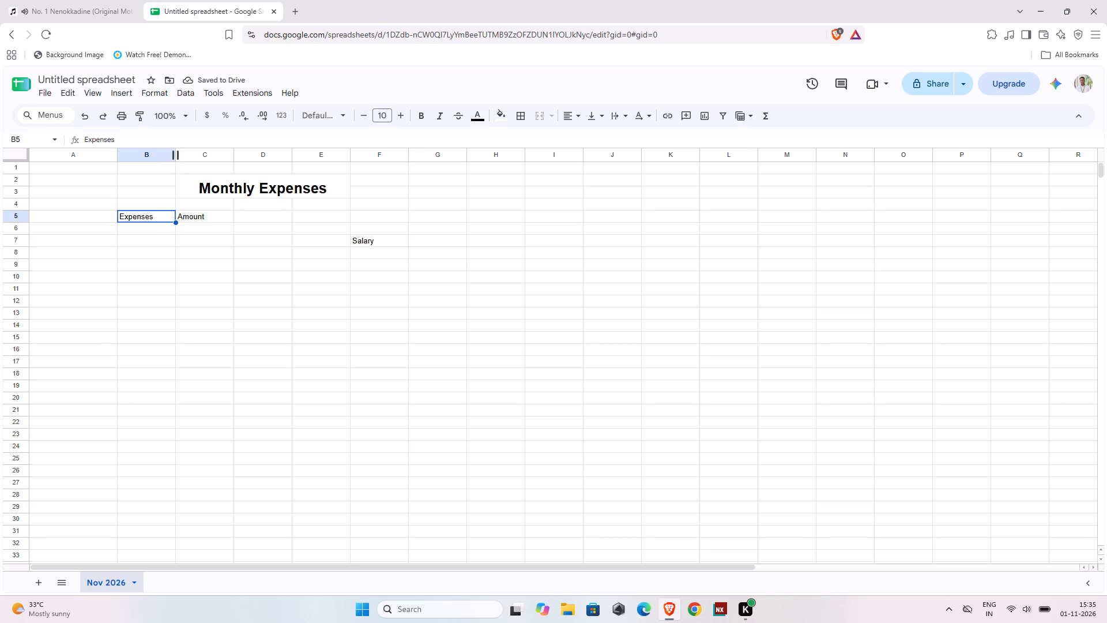
pyautogui.click(174, 150)
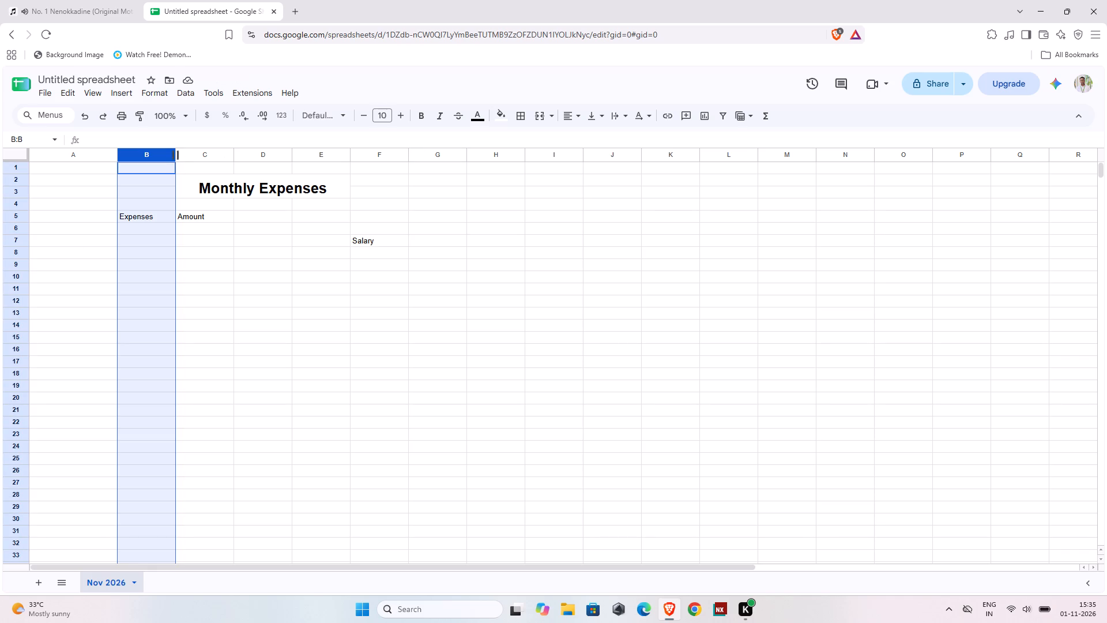
pyautogui.click(194, 297)
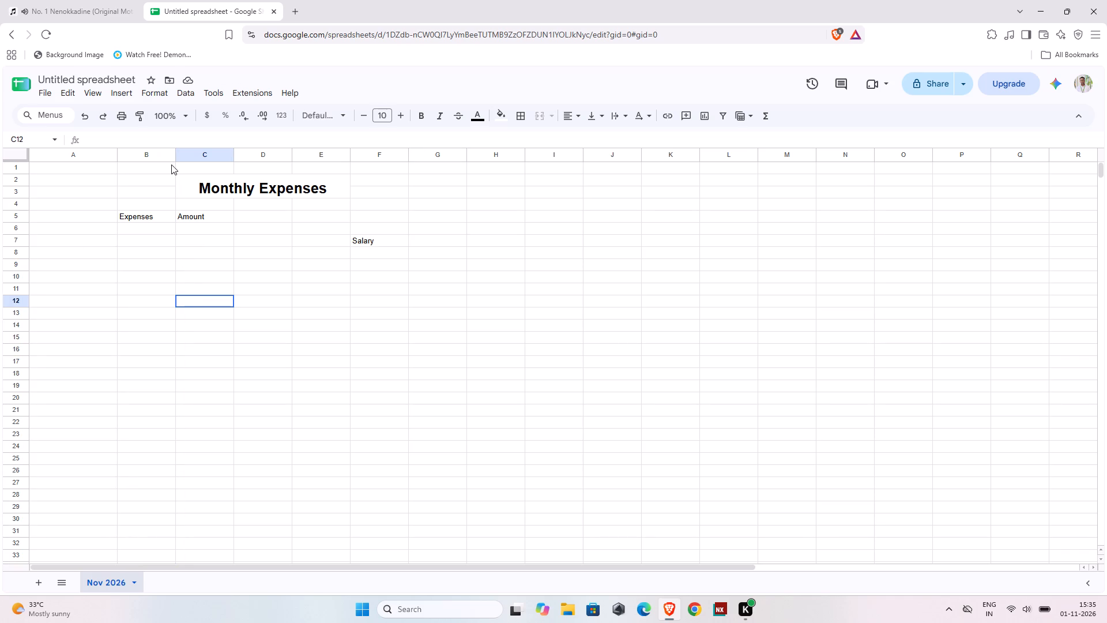
pyautogui.moveTo(176, 151); pyautogui.dragTo(210, 156)
# Enter the column header "Date" in cell A5, before the "Expenses" header.
pyautogui.click(63, 216)
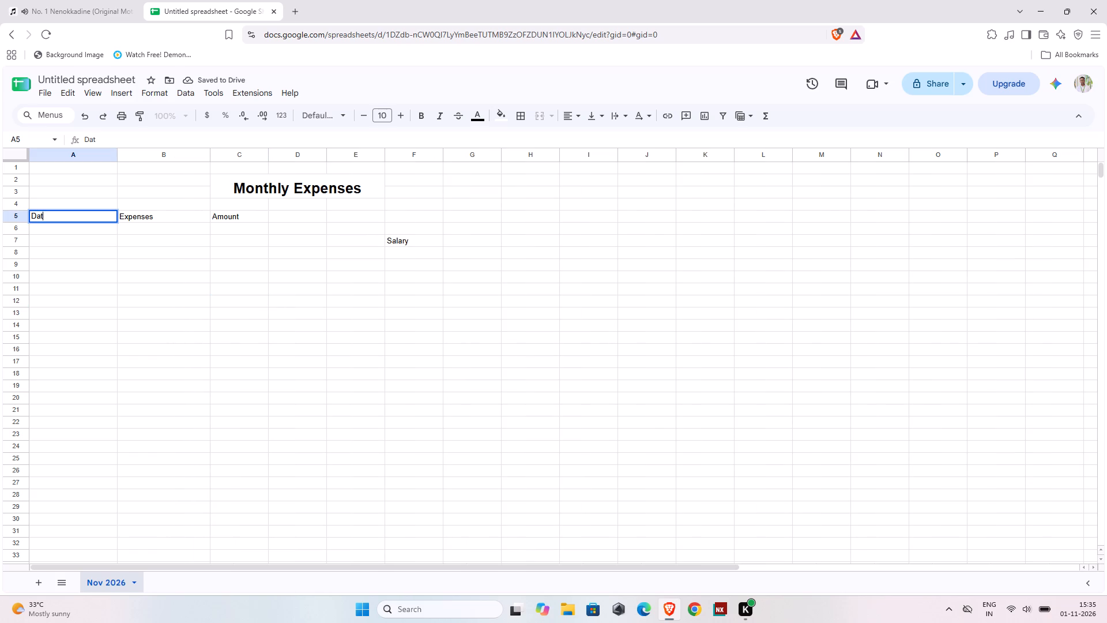
pyautogui.write('e')
pyautogui.press('space')
# Widen the "Expenses" column B further, making it clearly wider than column A.
pyautogui.moveTo(209, 151); pyautogui.dragTo(250, 156)
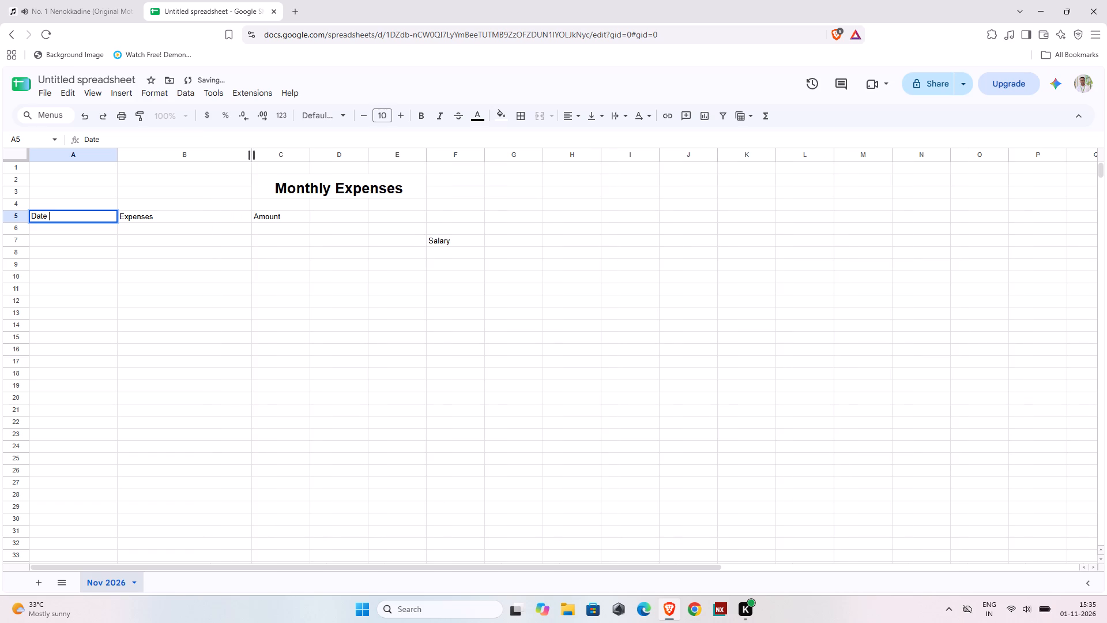
pyautogui.click(443, 241)
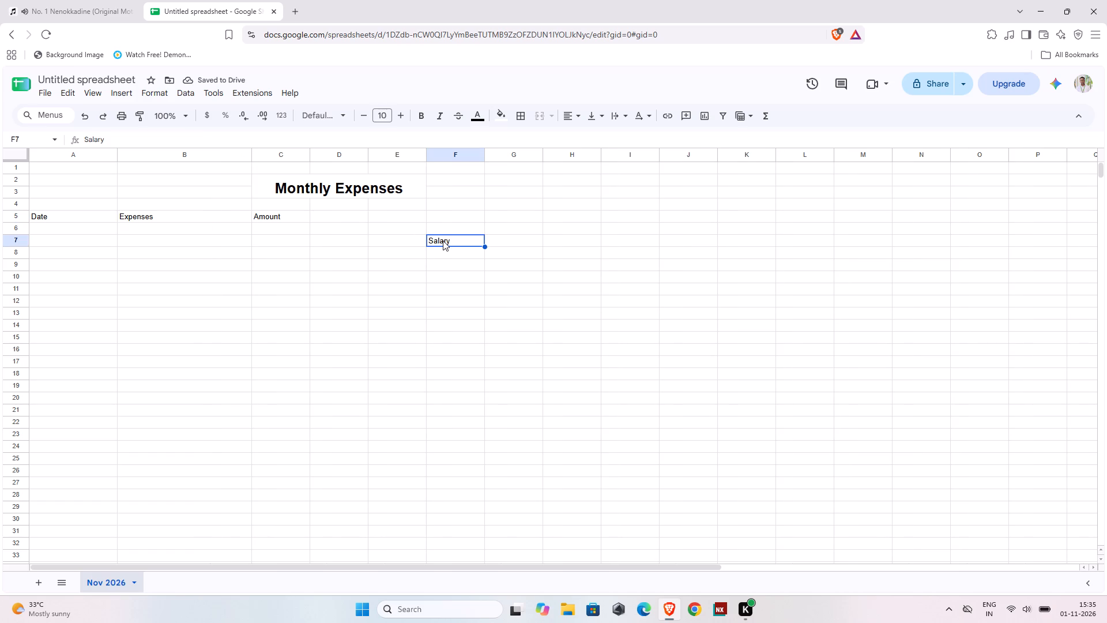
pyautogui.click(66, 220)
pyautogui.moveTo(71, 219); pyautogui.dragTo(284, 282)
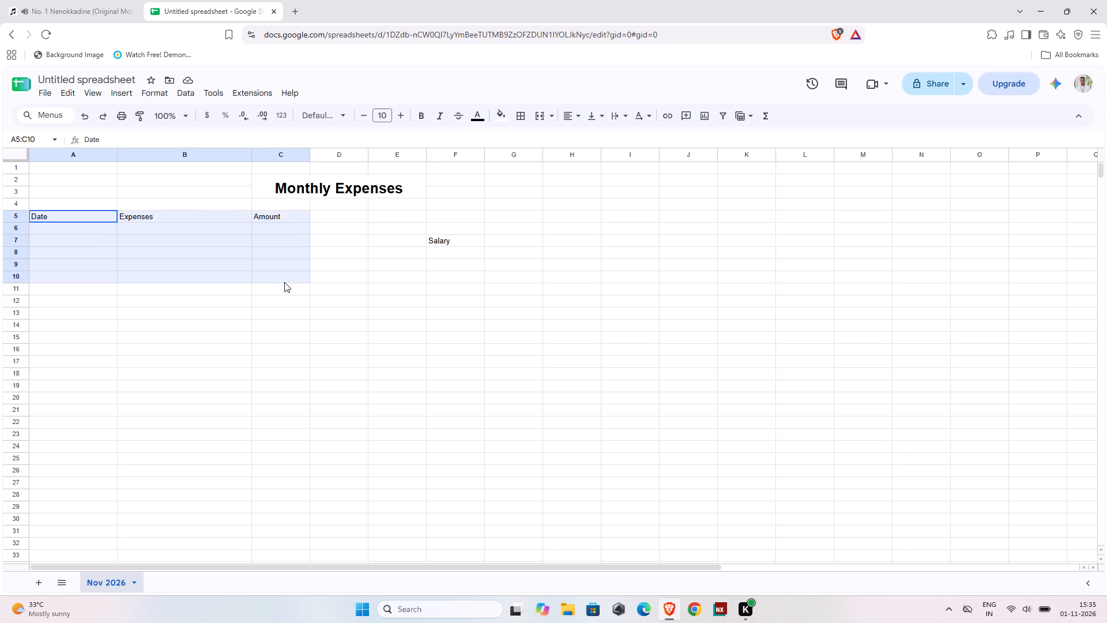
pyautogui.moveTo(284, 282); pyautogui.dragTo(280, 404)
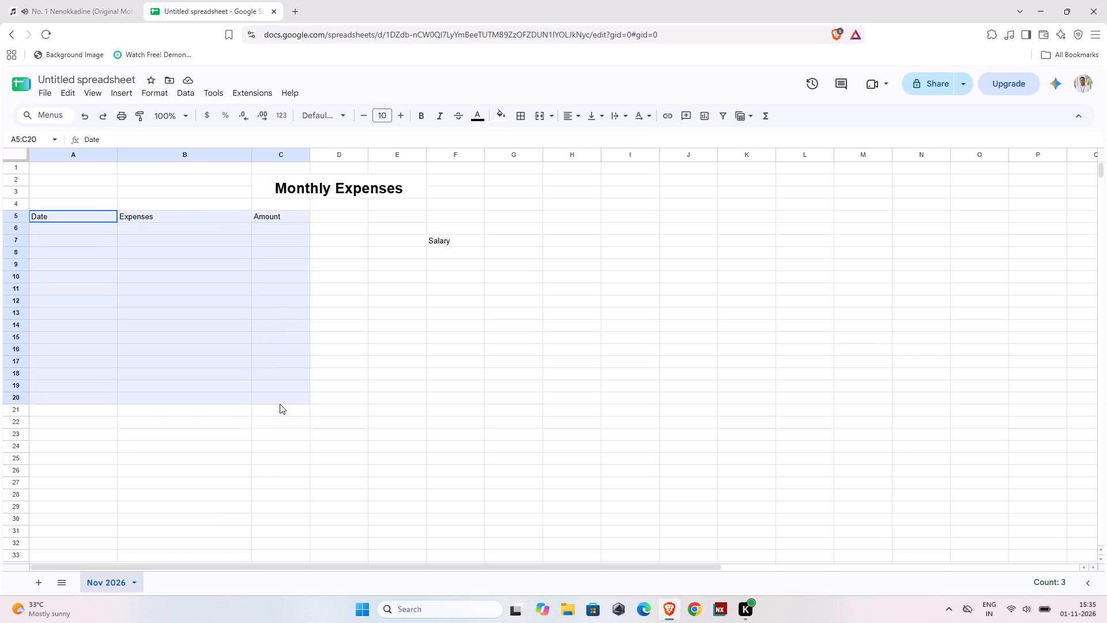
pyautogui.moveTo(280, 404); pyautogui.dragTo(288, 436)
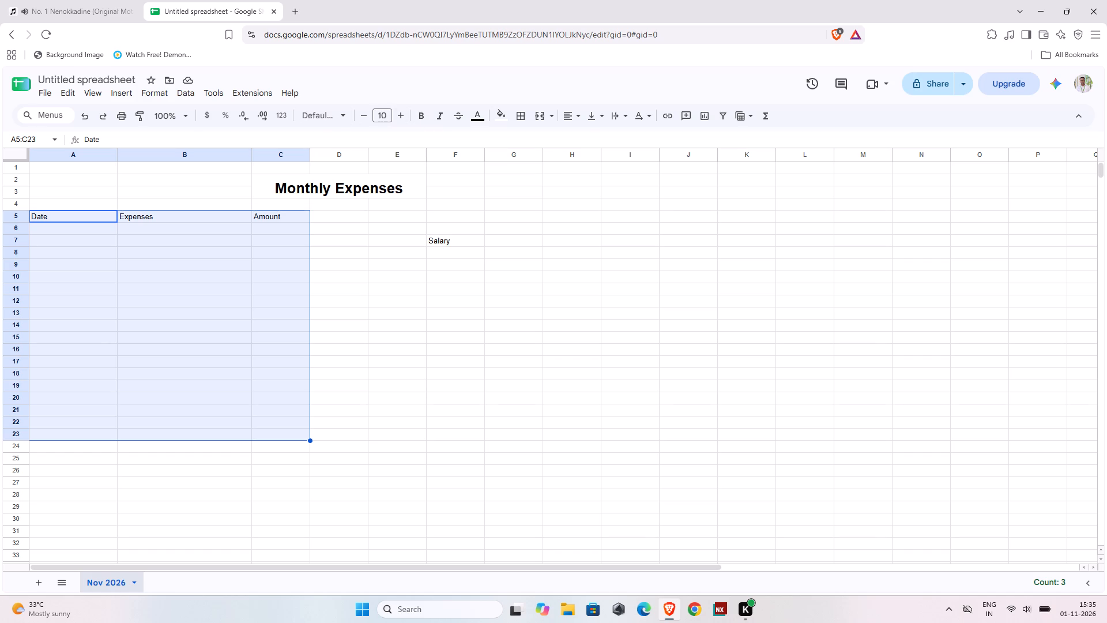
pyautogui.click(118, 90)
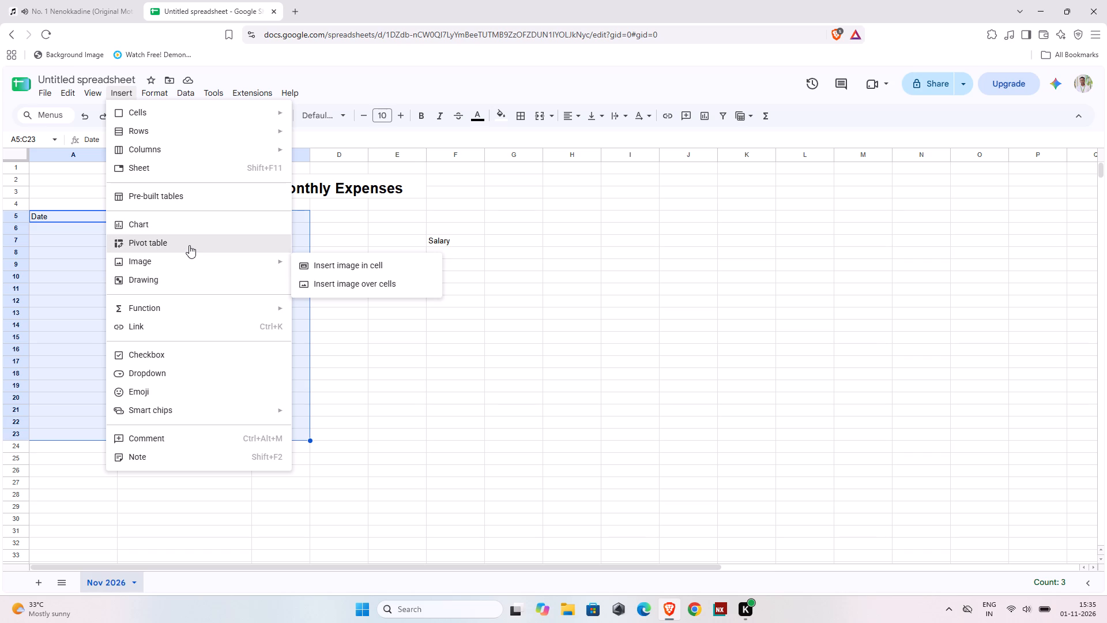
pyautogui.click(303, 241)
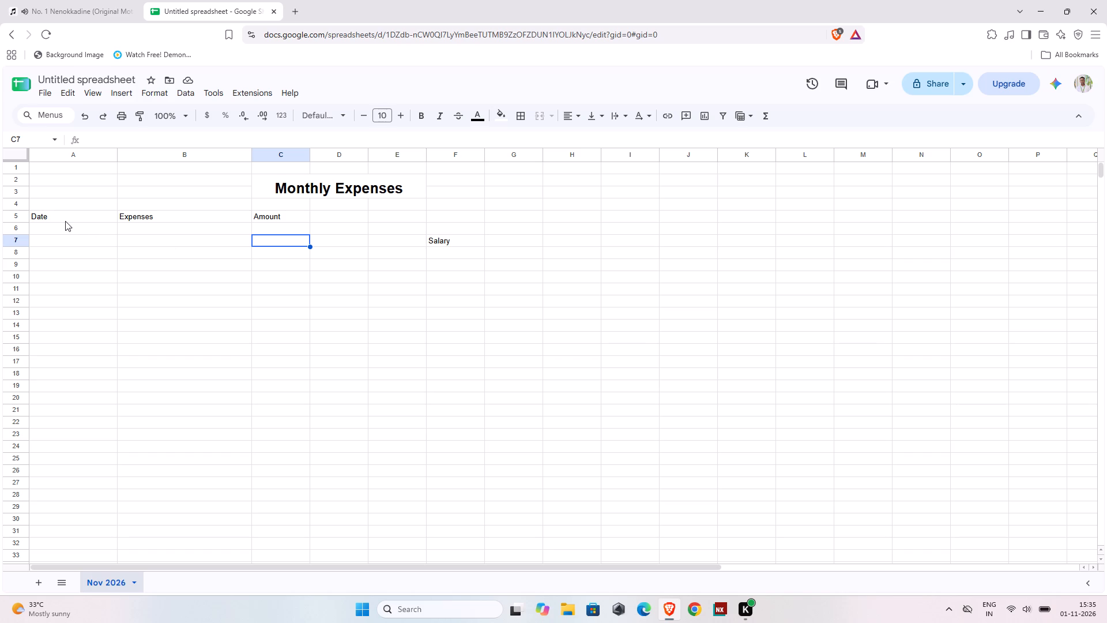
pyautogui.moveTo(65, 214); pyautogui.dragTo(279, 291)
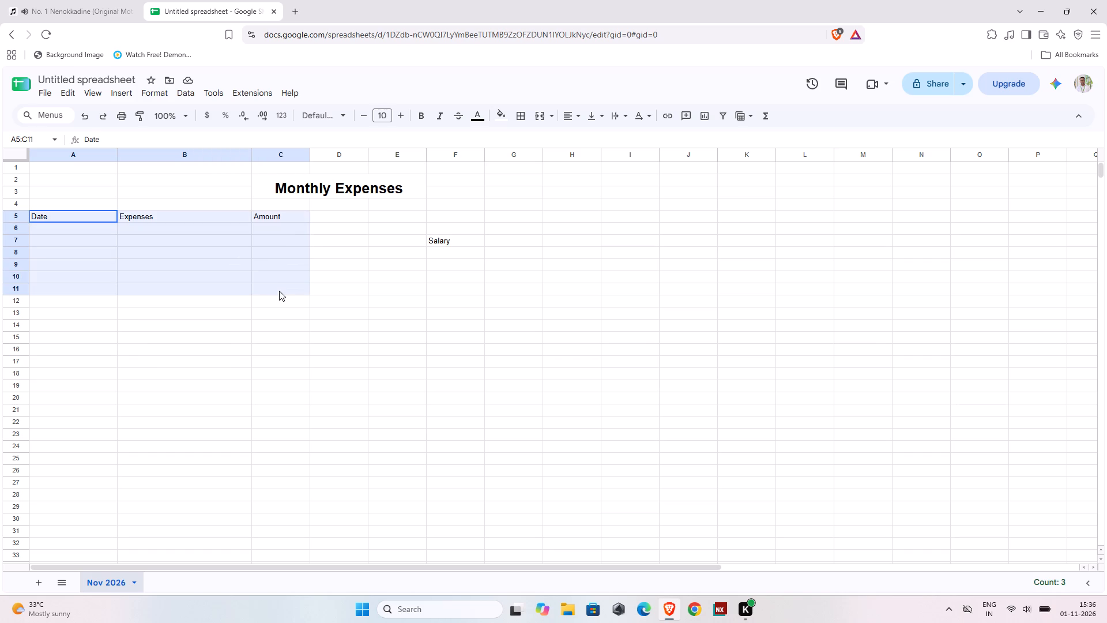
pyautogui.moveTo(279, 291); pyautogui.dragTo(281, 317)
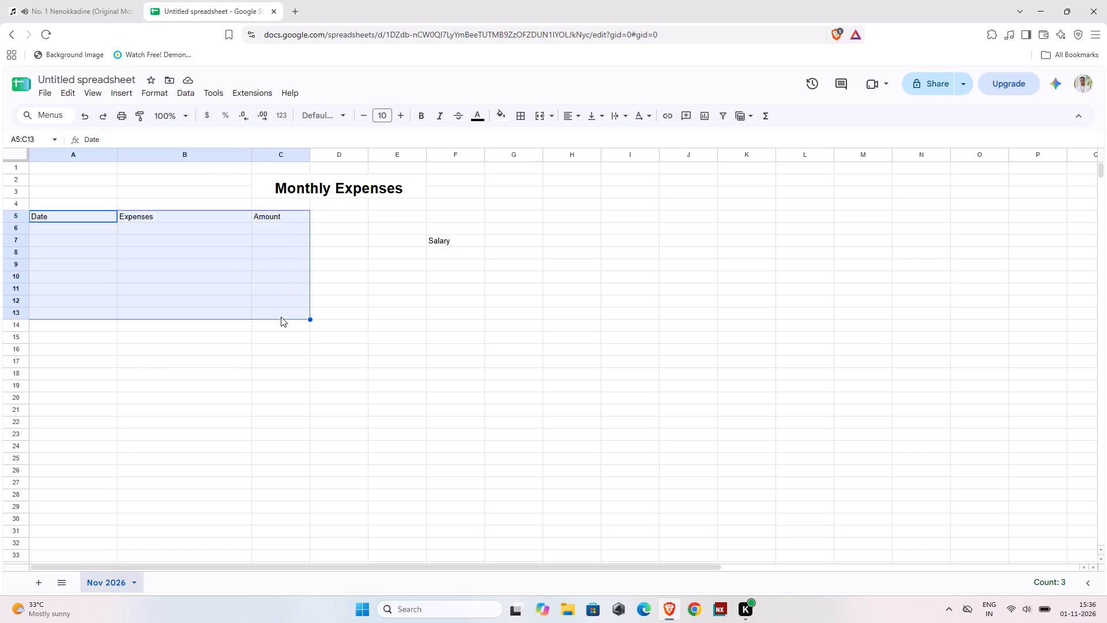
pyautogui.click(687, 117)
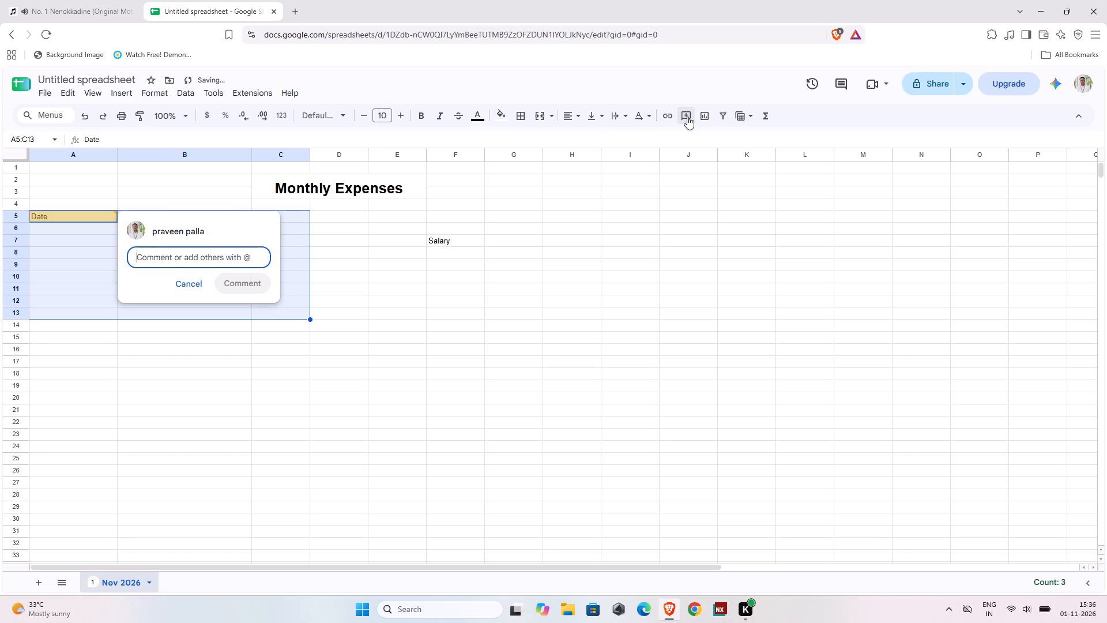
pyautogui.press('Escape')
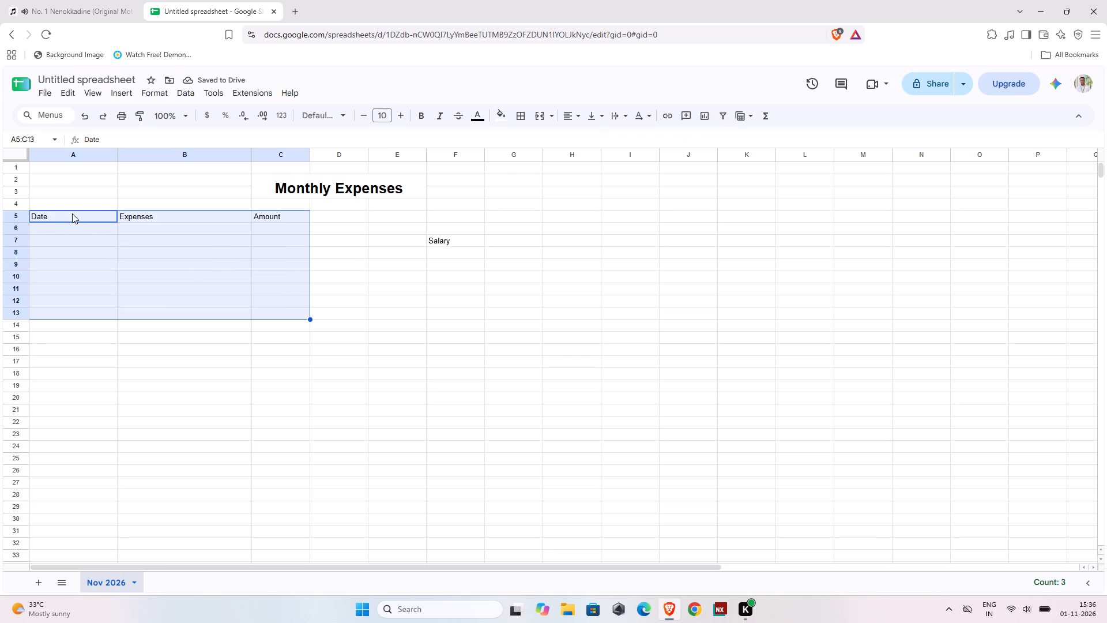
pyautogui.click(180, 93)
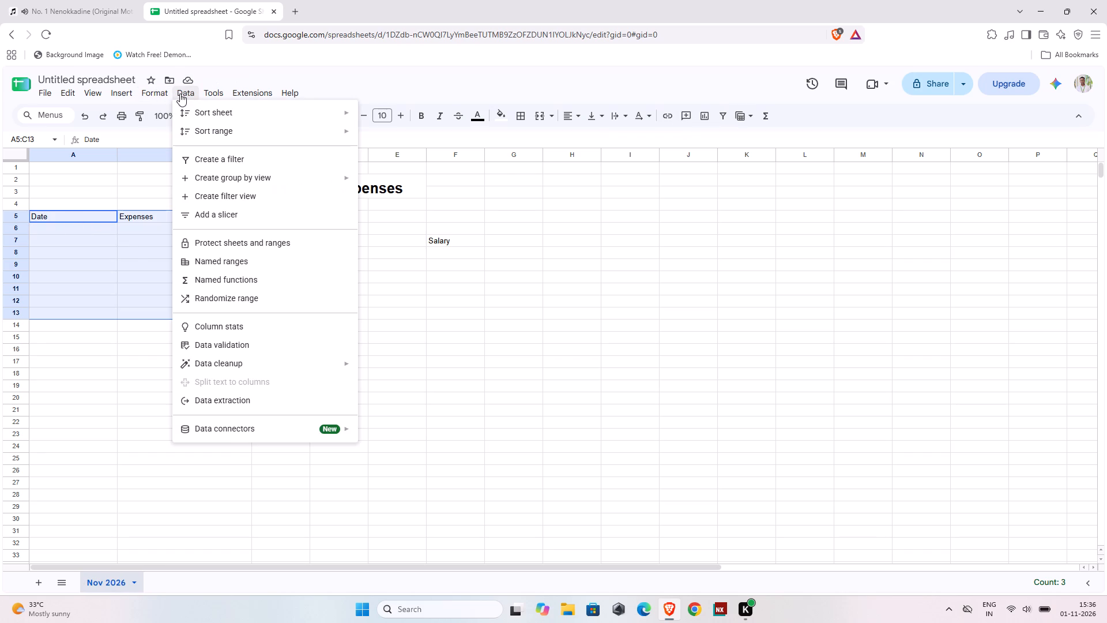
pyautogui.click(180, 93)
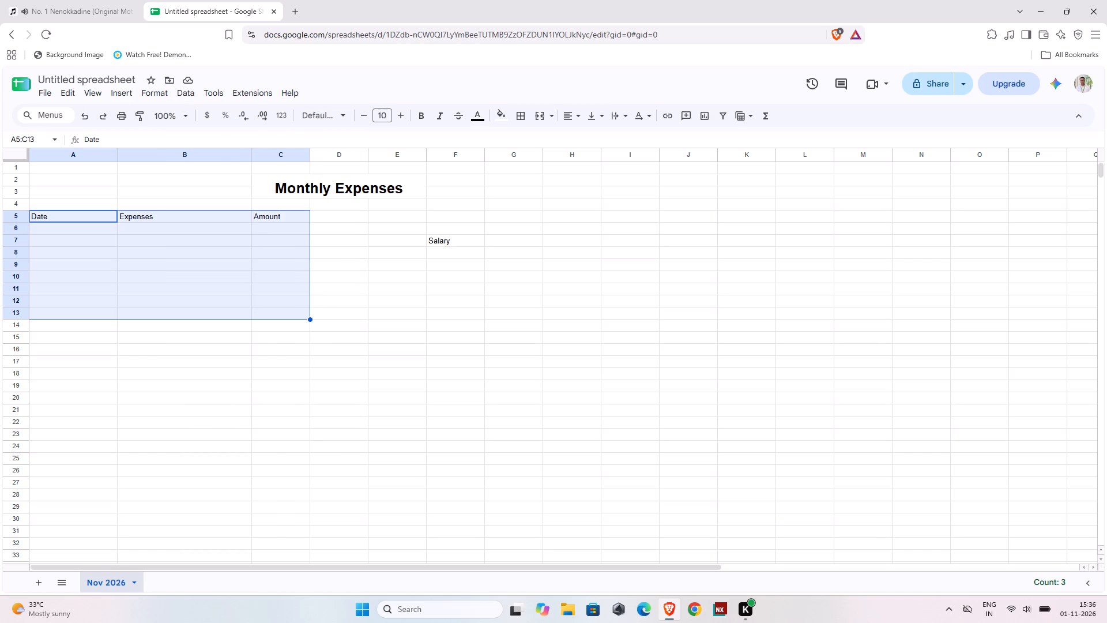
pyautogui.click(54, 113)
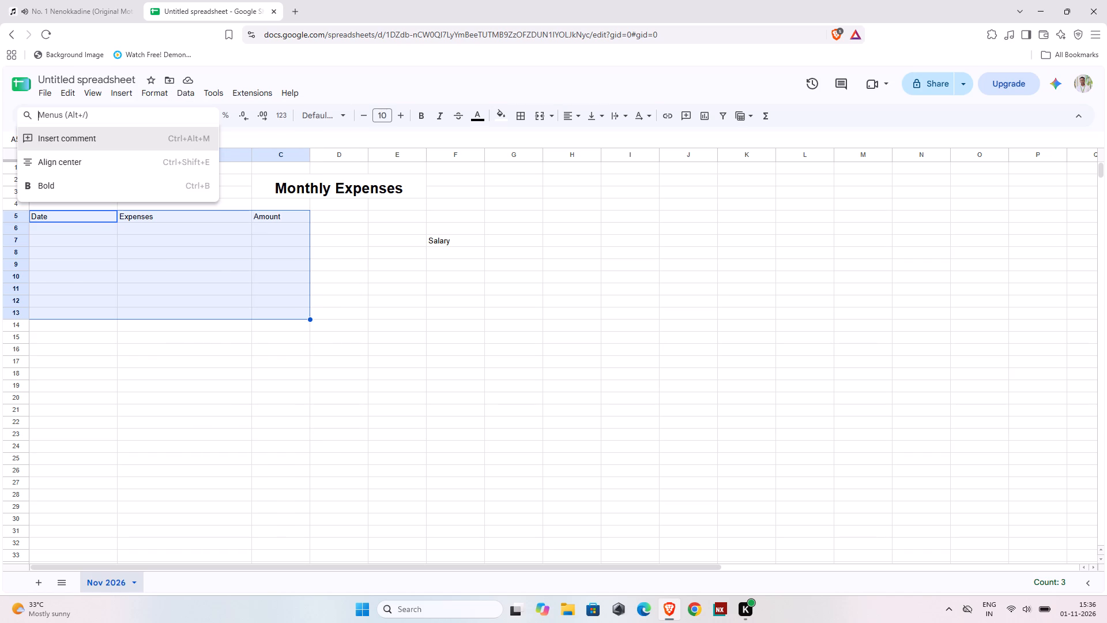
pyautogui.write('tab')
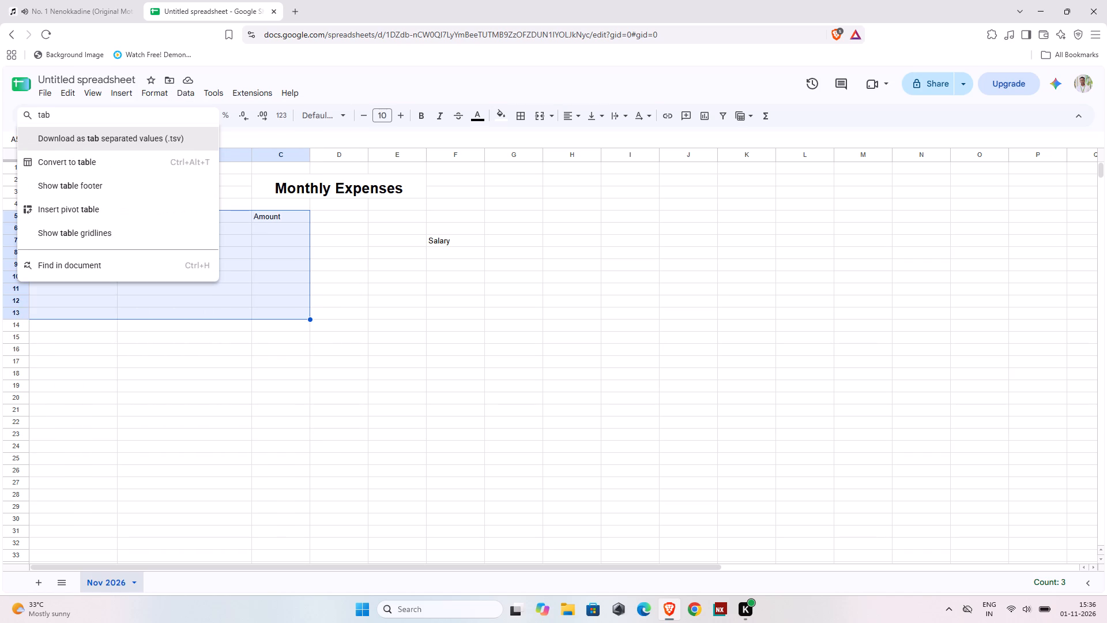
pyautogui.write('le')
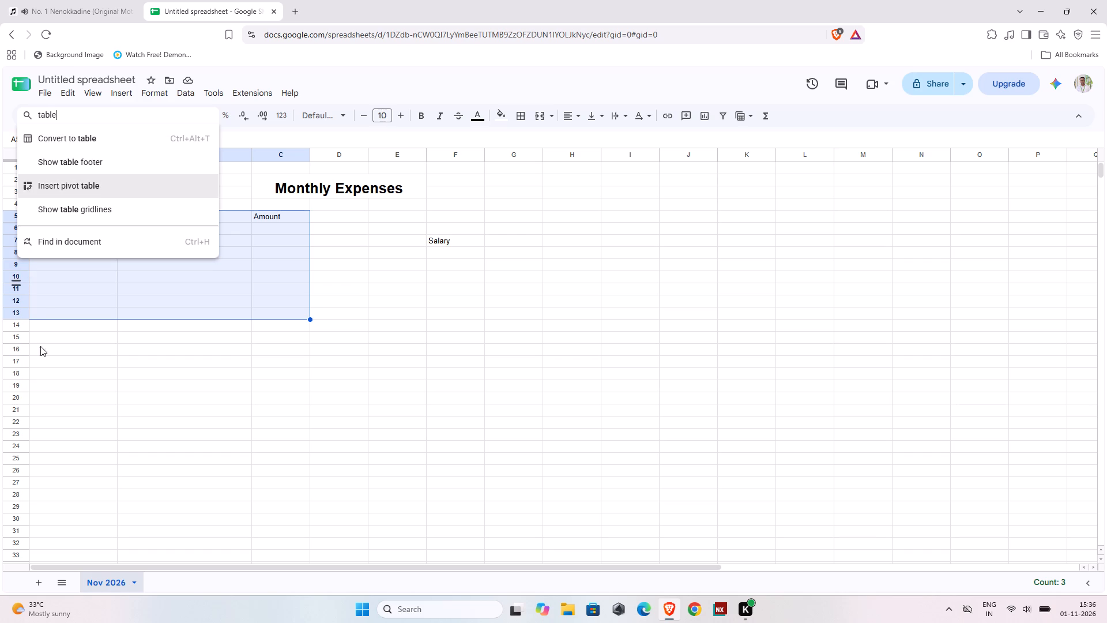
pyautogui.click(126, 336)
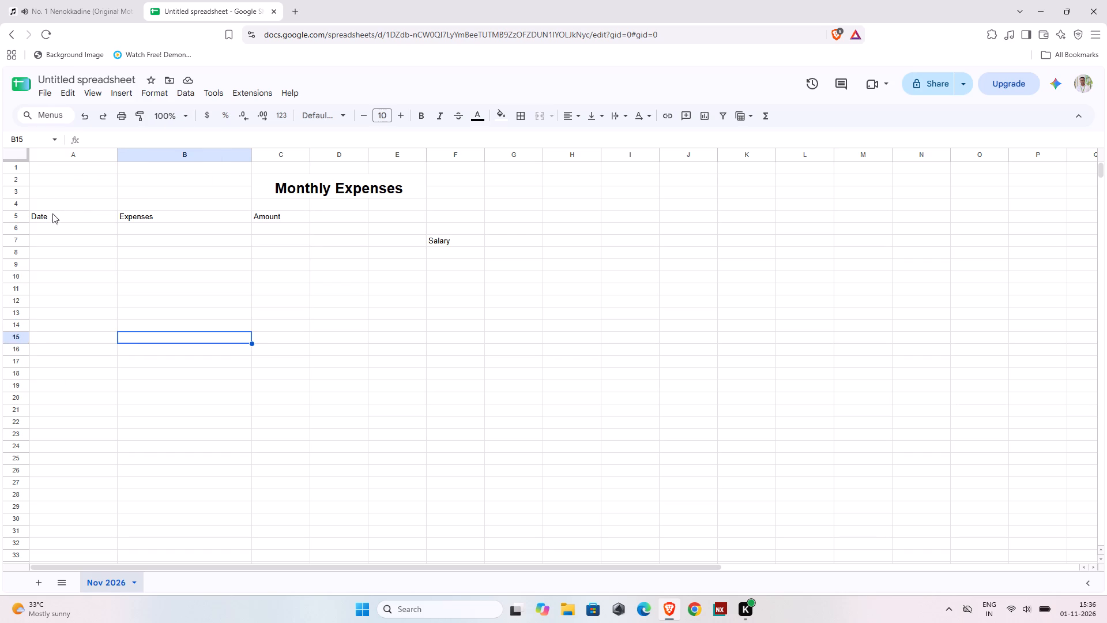
# Apply borders around every cell of the table range A5:C13, from the headers down to row 13.
pyautogui.moveTo(52, 216); pyautogui.dragTo(232, 283)
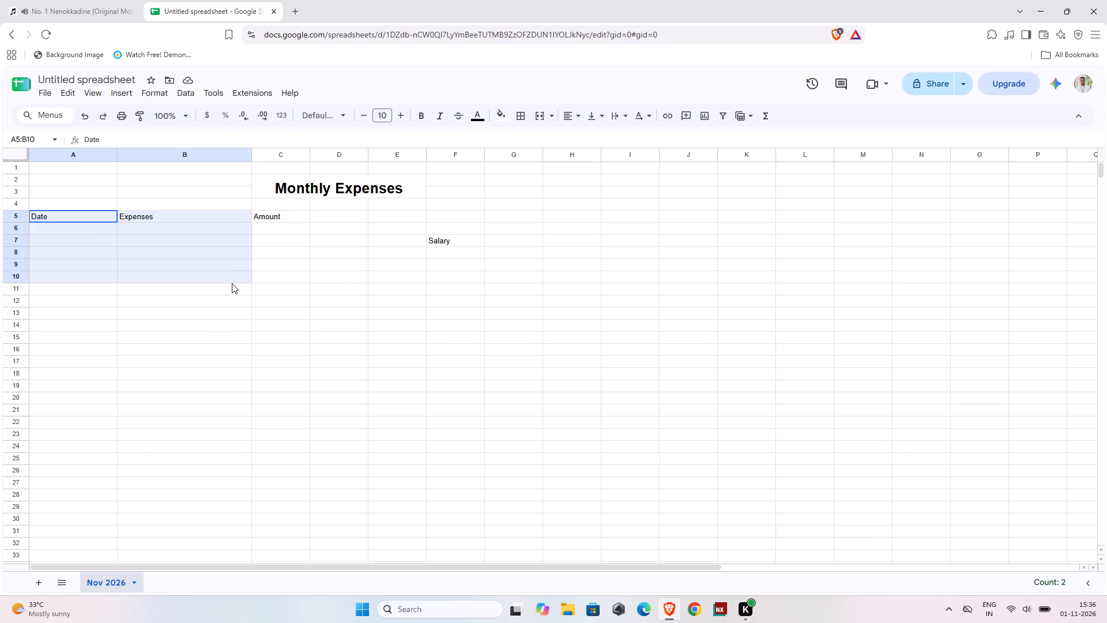
pyautogui.moveTo(232, 283); pyautogui.dragTo(284, 316)
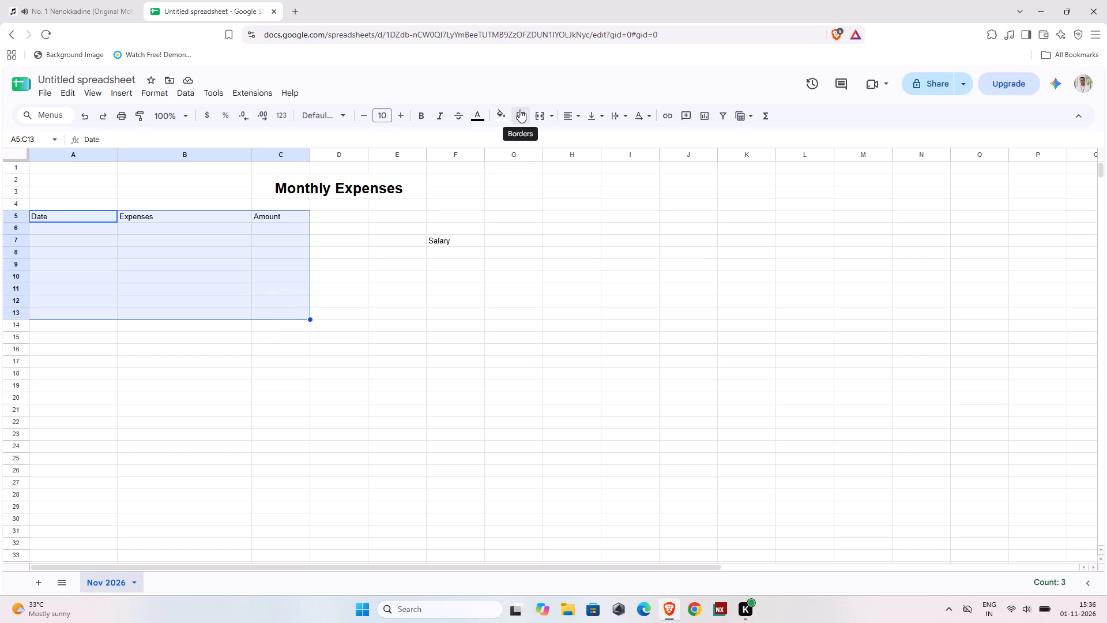
pyautogui.click(519, 110)
pyautogui.click(529, 140)
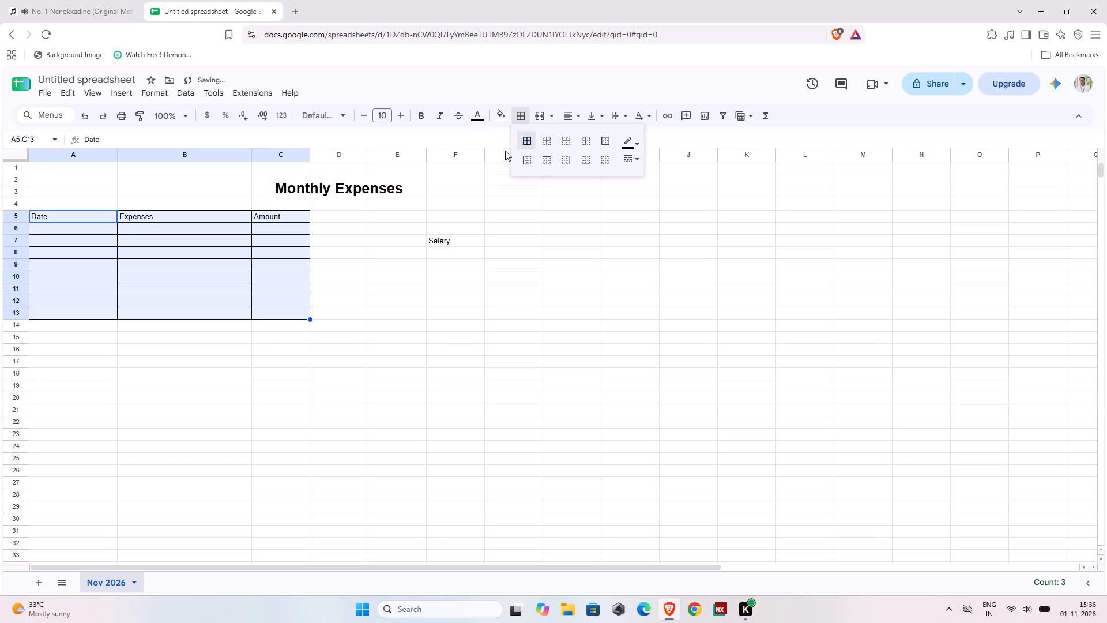
# Center-align the contents of the bordered table range A5:C13 horizontally.
pyautogui.click(577, 119)
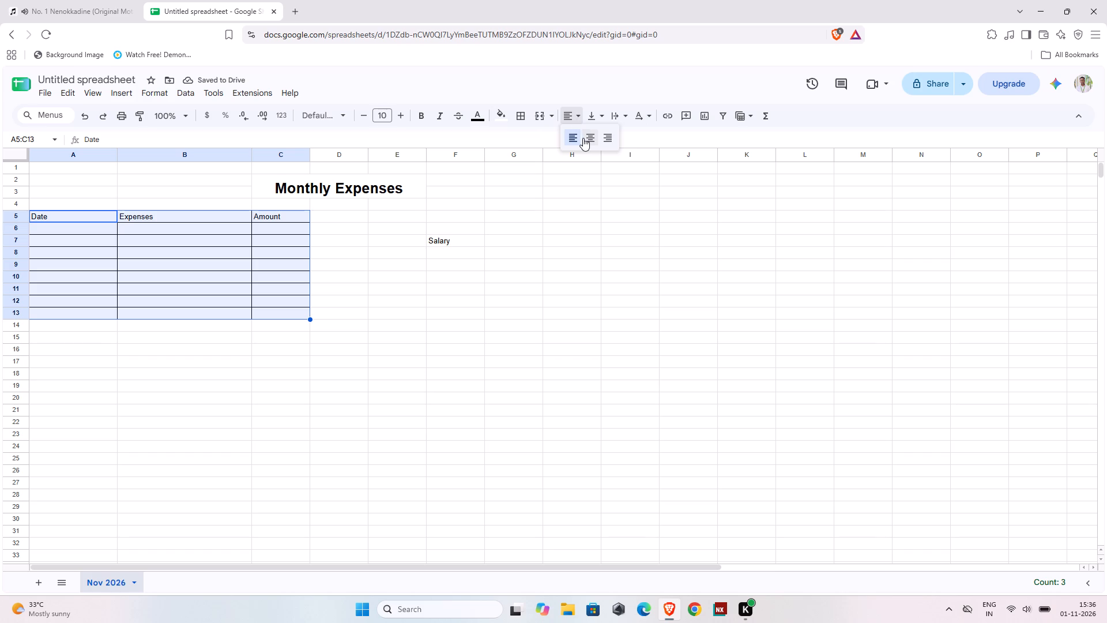
pyautogui.click(588, 139)
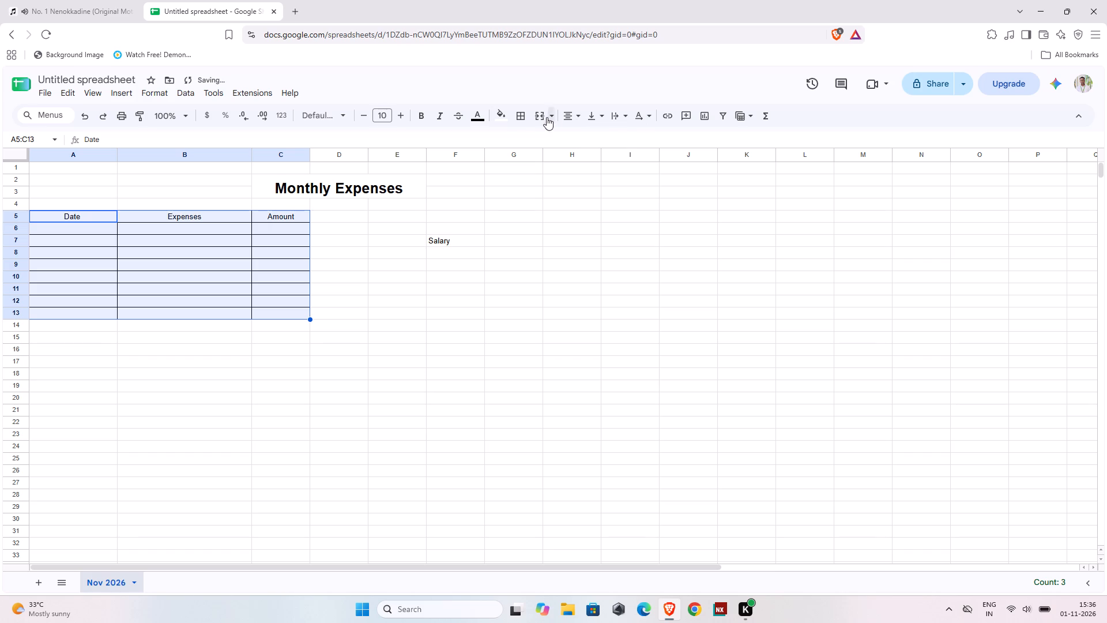
pyautogui.click(76, 230)
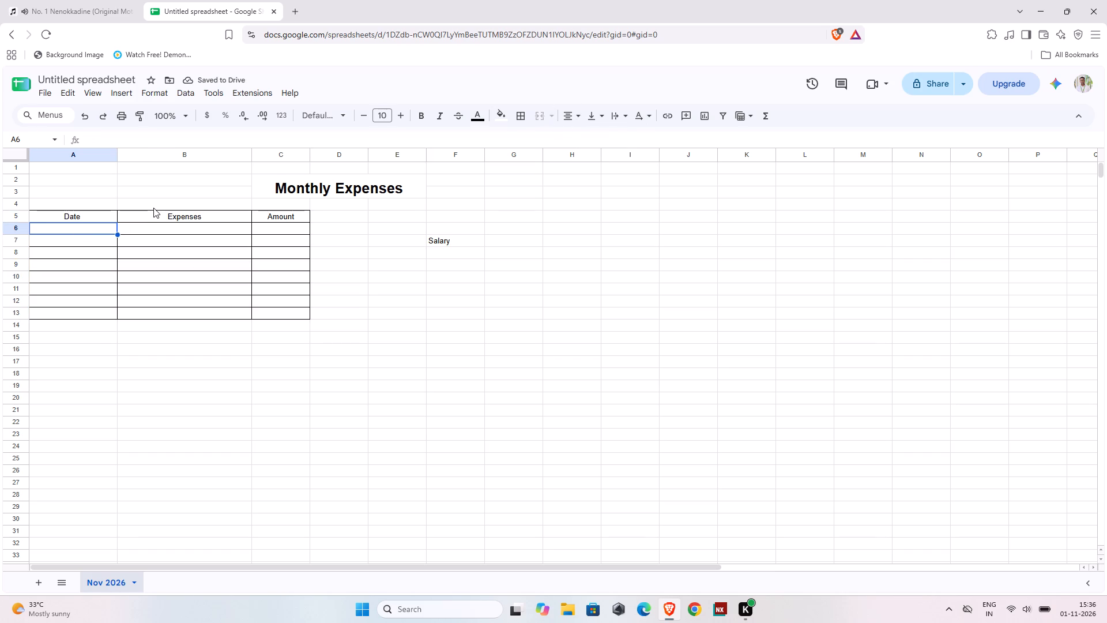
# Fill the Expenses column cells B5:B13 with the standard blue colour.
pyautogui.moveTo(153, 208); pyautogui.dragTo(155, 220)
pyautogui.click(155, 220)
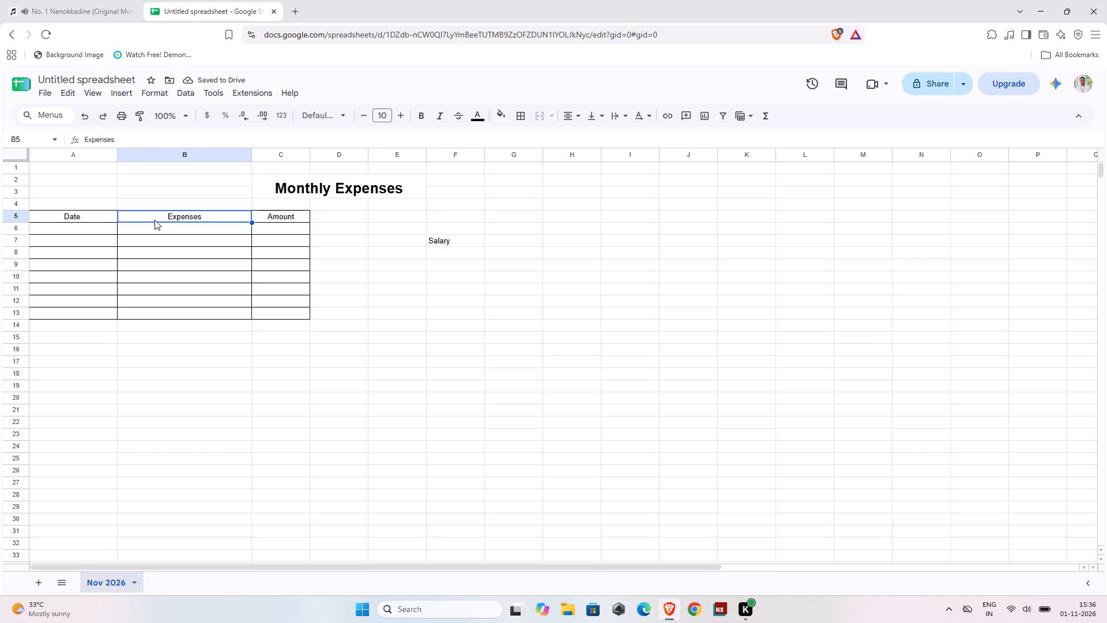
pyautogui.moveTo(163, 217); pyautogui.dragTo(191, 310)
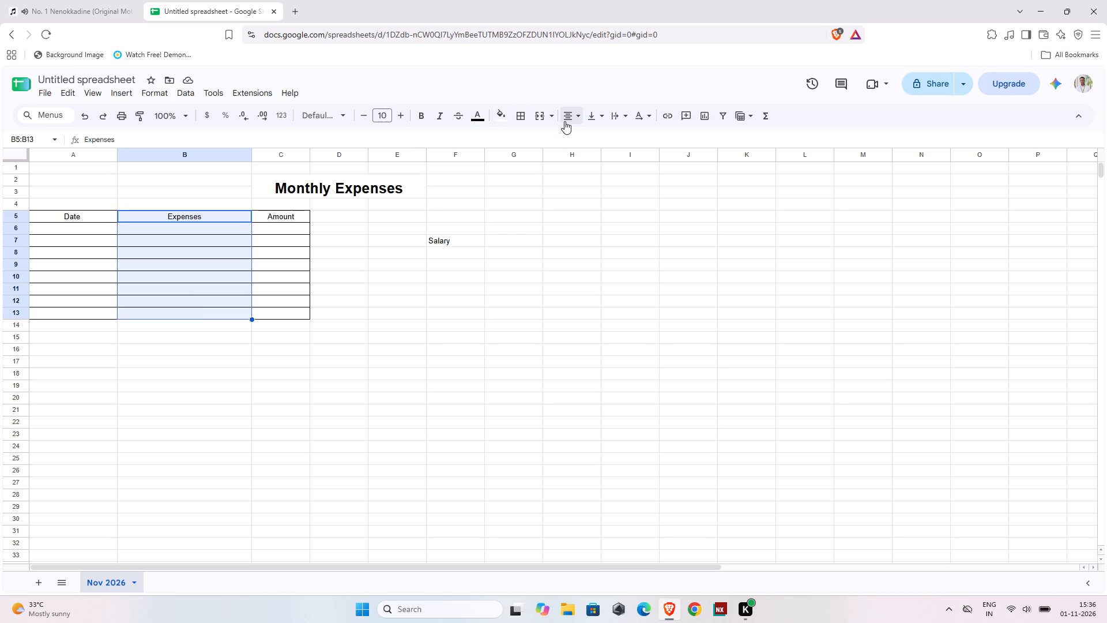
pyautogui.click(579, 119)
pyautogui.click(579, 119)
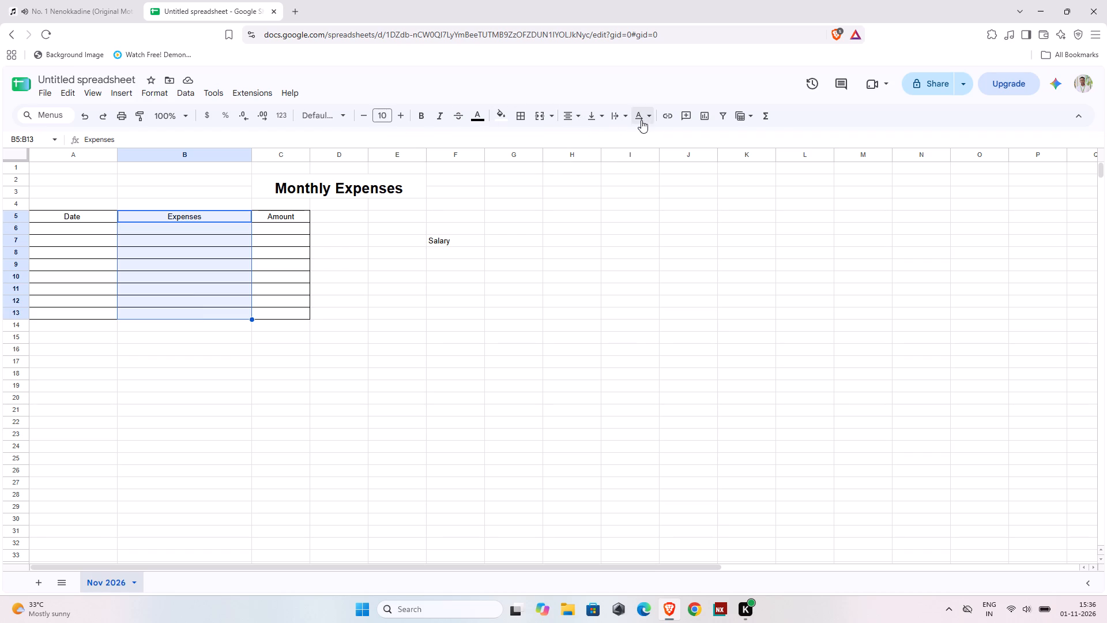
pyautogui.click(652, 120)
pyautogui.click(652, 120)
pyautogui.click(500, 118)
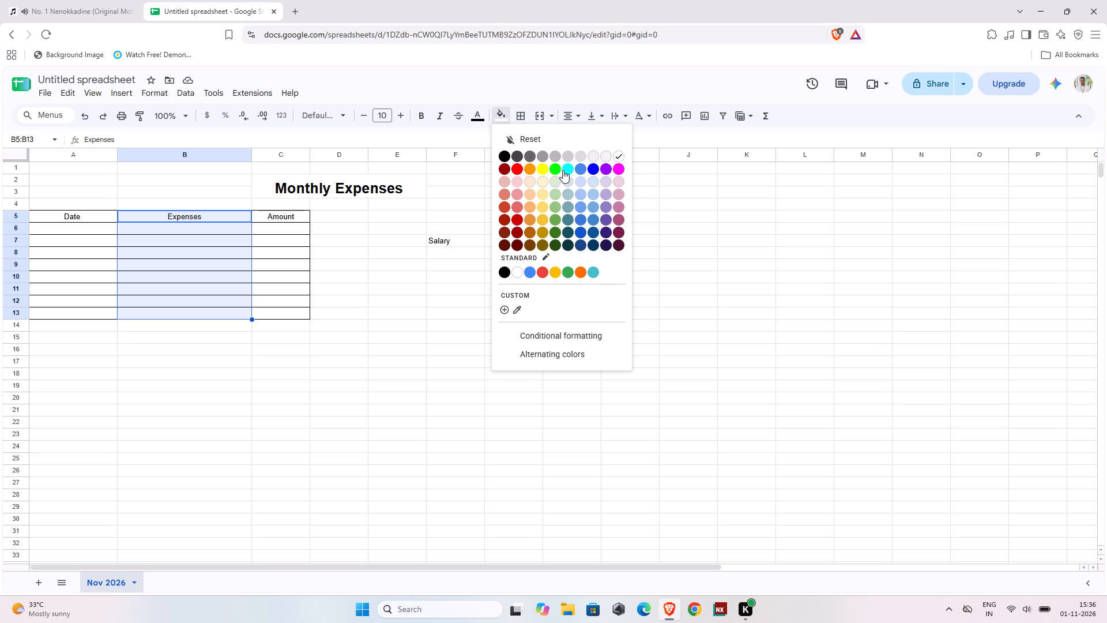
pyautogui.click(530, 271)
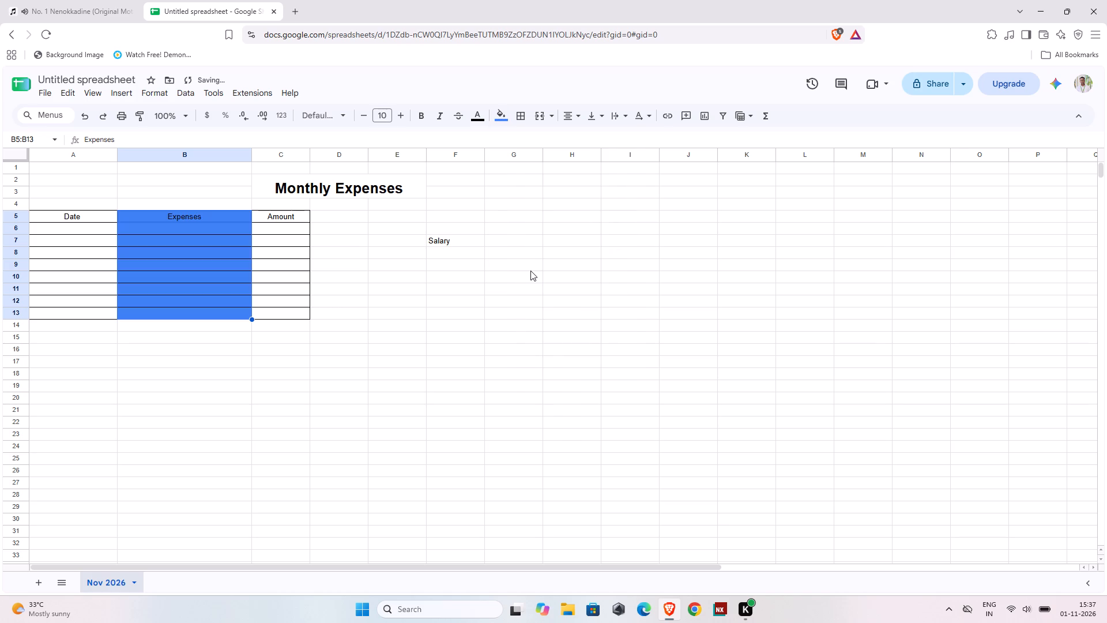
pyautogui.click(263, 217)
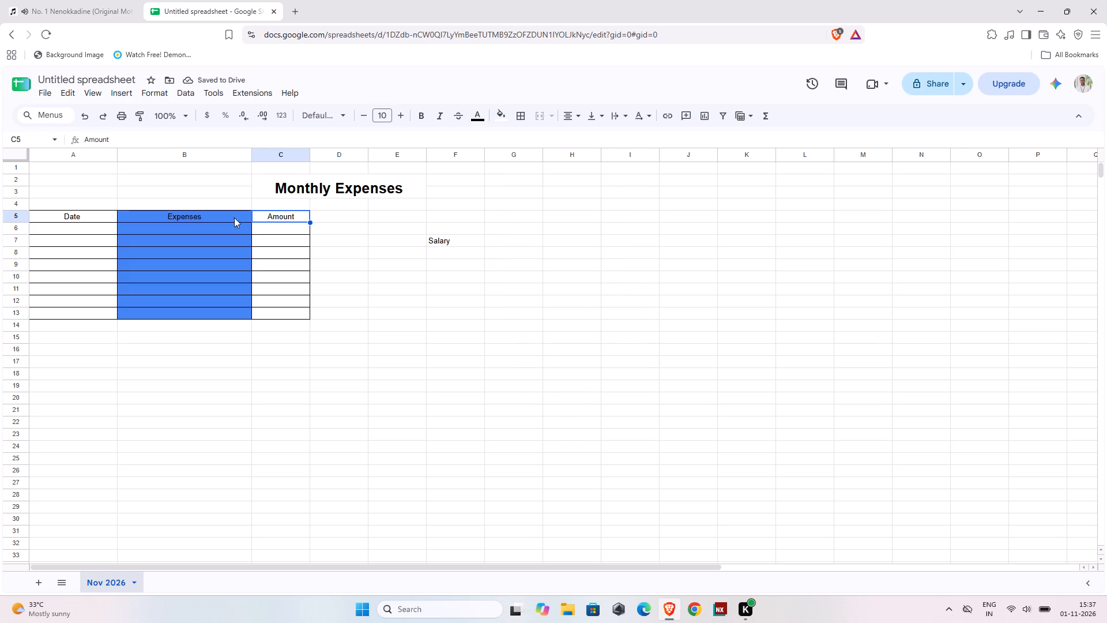
# Set the fill colour of the Expenses column cells B5:B13 to the standard teal.
pyautogui.moveTo(190, 216); pyautogui.dragTo(222, 310)
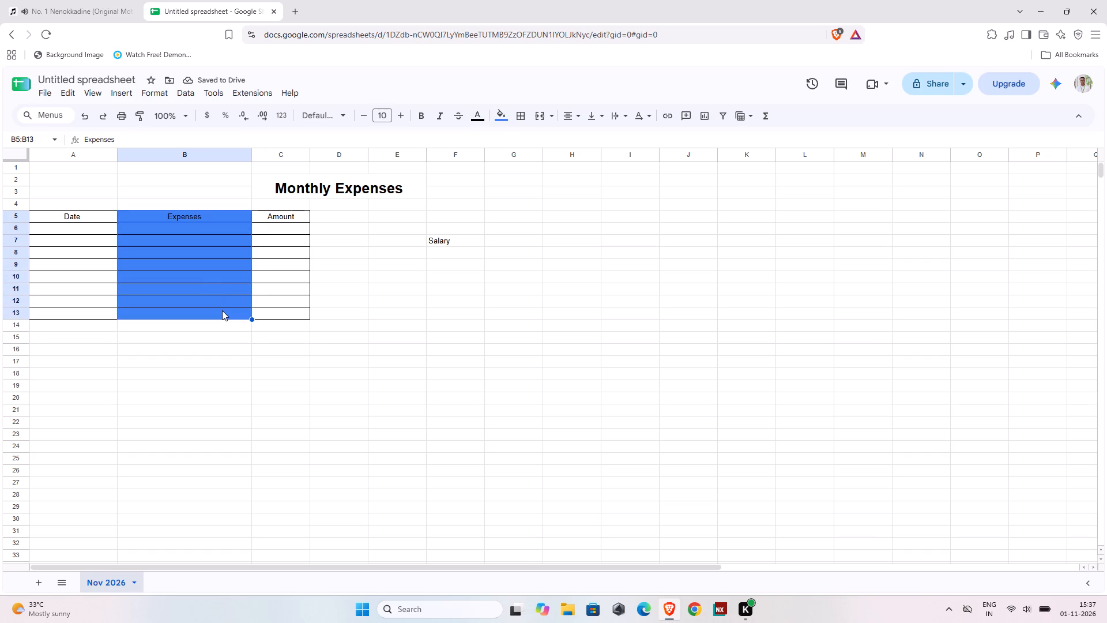
pyautogui.click(500, 121)
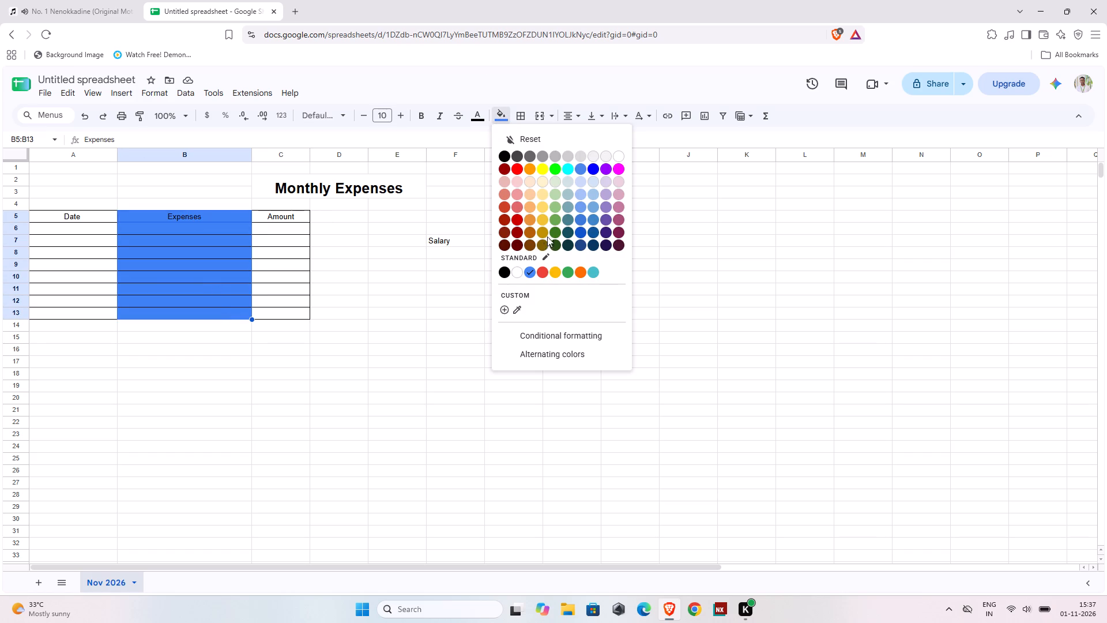
pyautogui.click(594, 269)
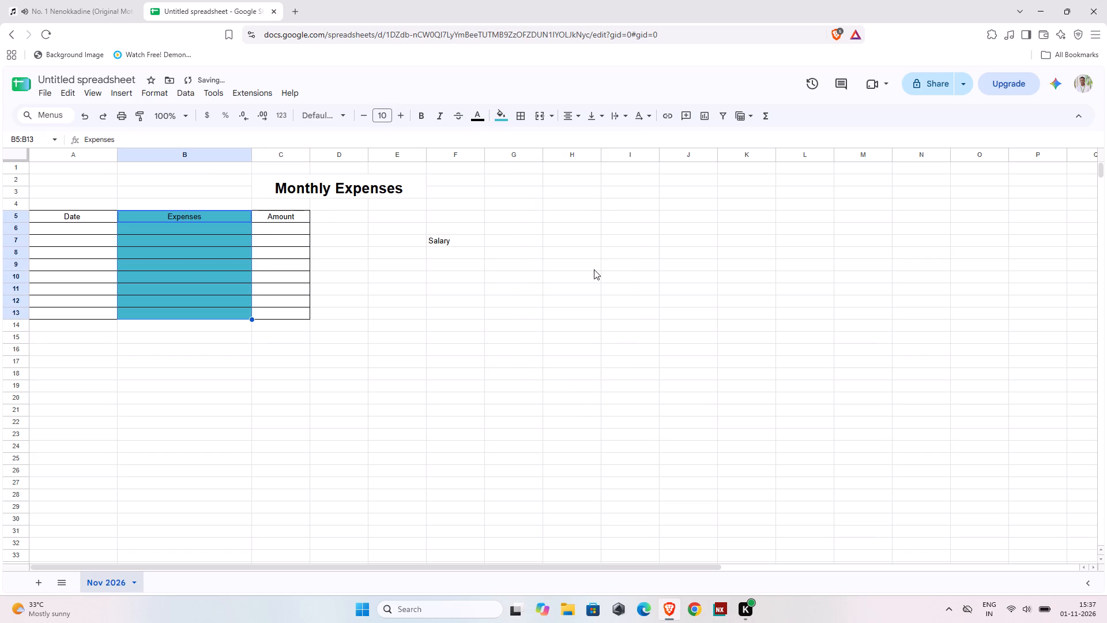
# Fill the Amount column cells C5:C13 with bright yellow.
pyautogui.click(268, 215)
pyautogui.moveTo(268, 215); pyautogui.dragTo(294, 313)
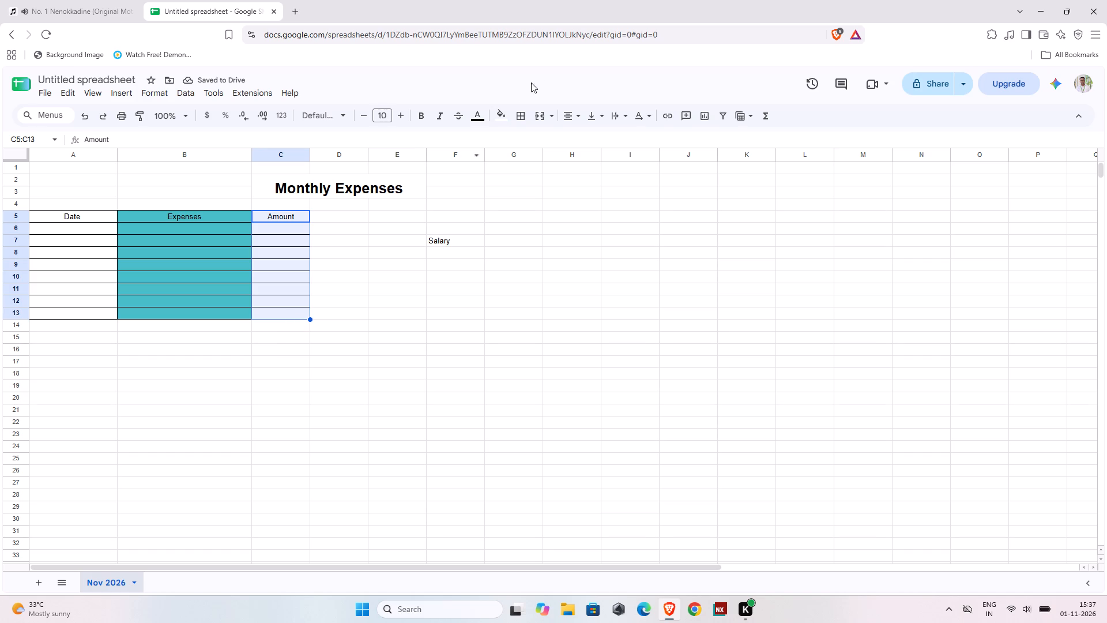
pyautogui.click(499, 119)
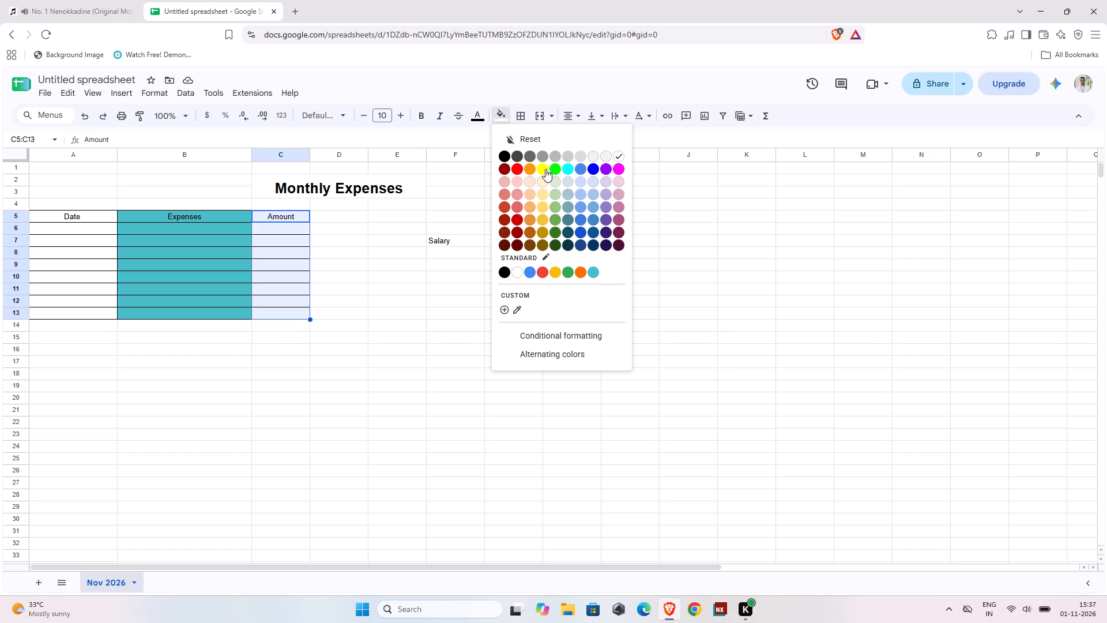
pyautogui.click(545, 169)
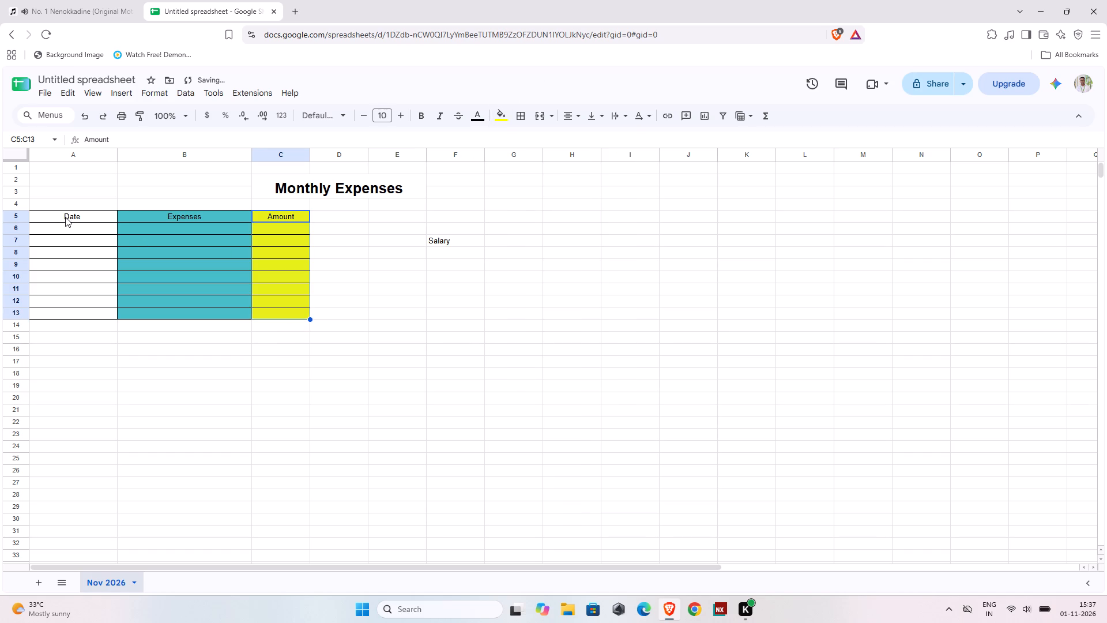
# Fill the Date column cells A5:A13 with a light orange colour.
pyautogui.click(66, 217)
pyautogui.moveTo(66, 217); pyautogui.dragTo(90, 305)
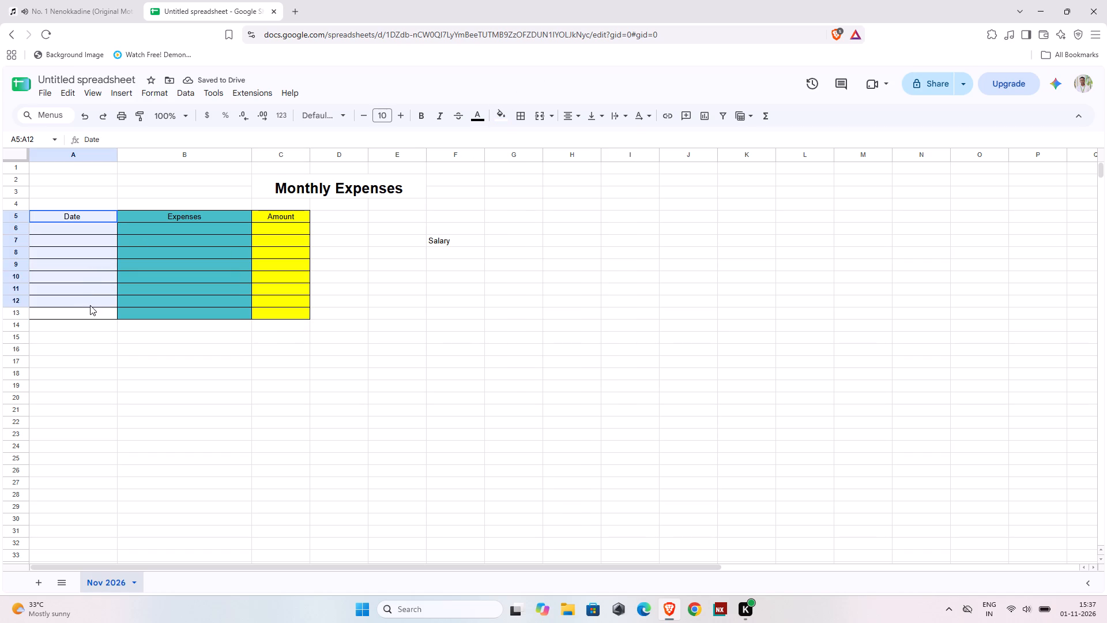
pyautogui.moveTo(90, 305); pyautogui.dragTo(91, 311)
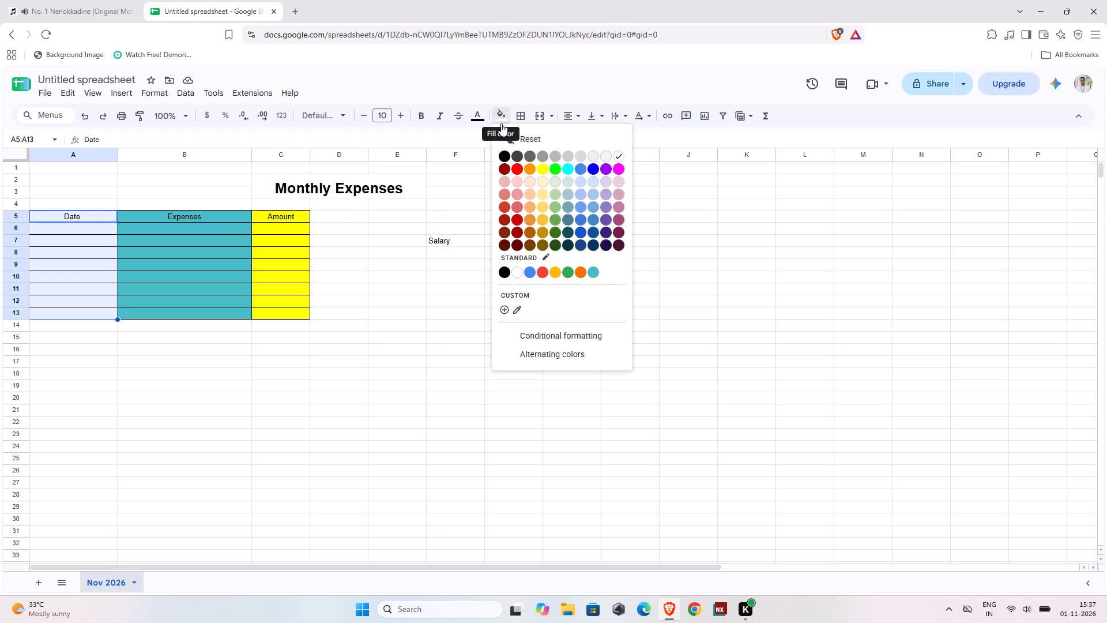
pyautogui.doubleClick(501, 123)
pyautogui.click(501, 123)
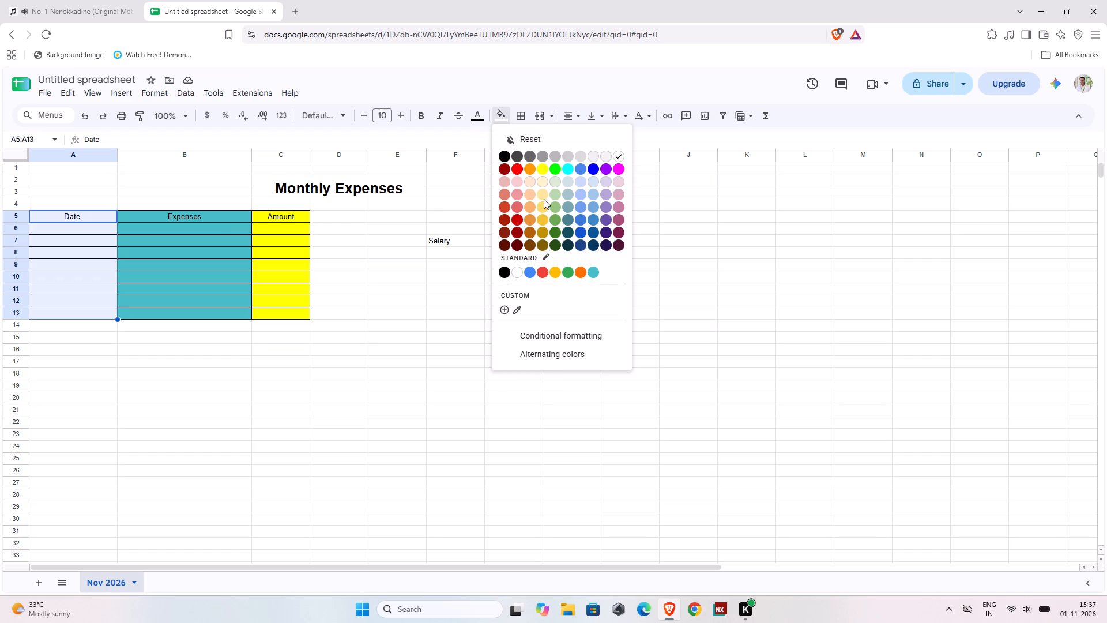
pyautogui.click(532, 192)
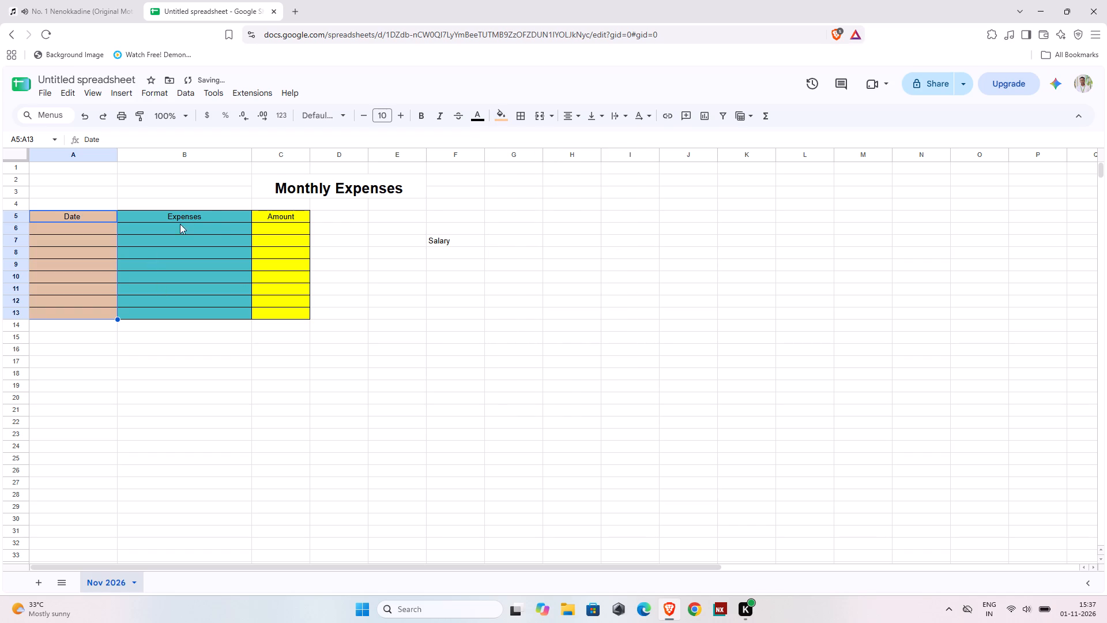
# Set the fill colour of the Amount column cells C5:C13 to a pale pink.
pyautogui.click(269, 217)
pyautogui.moveTo(269, 217); pyautogui.dragTo(278, 302)
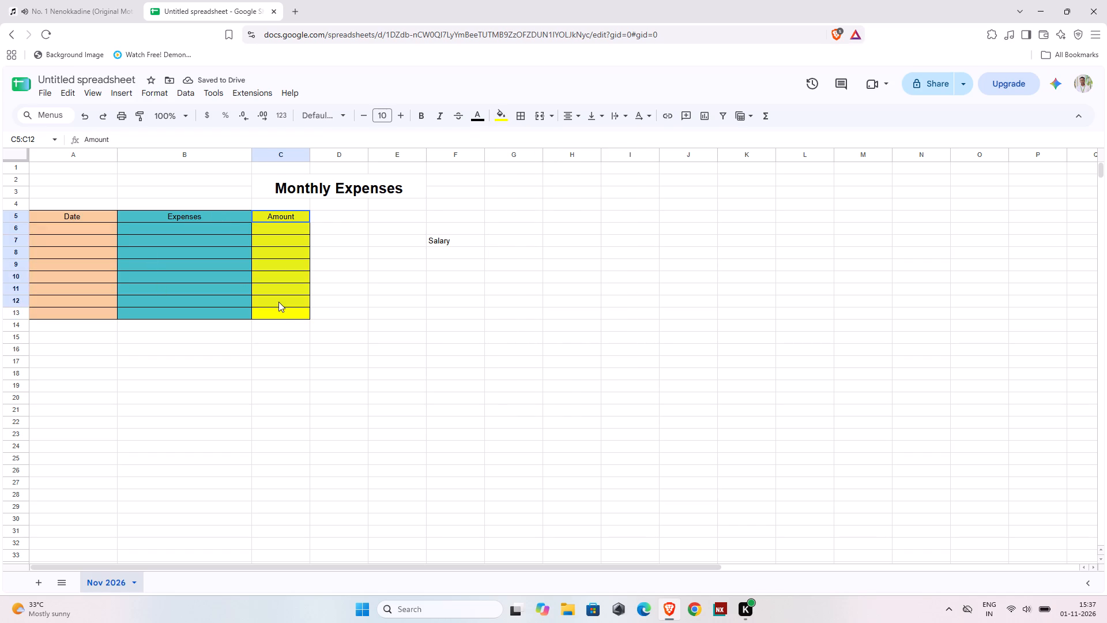
pyautogui.moveTo(278, 302); pyautogui.dragTo(279, 312)
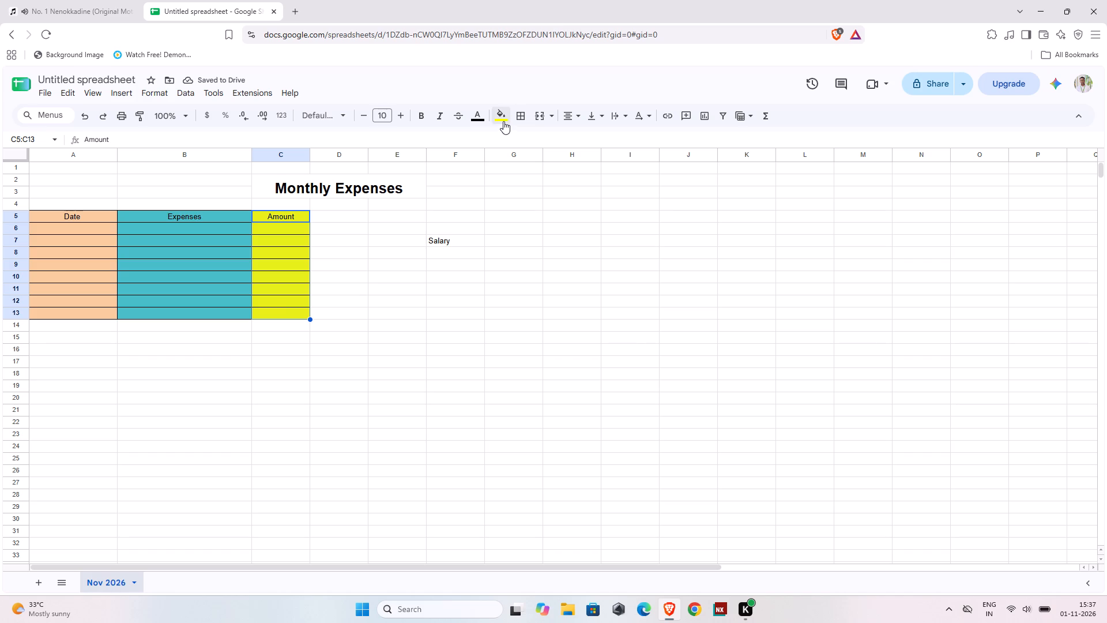
pyautogui.click(503, 121)
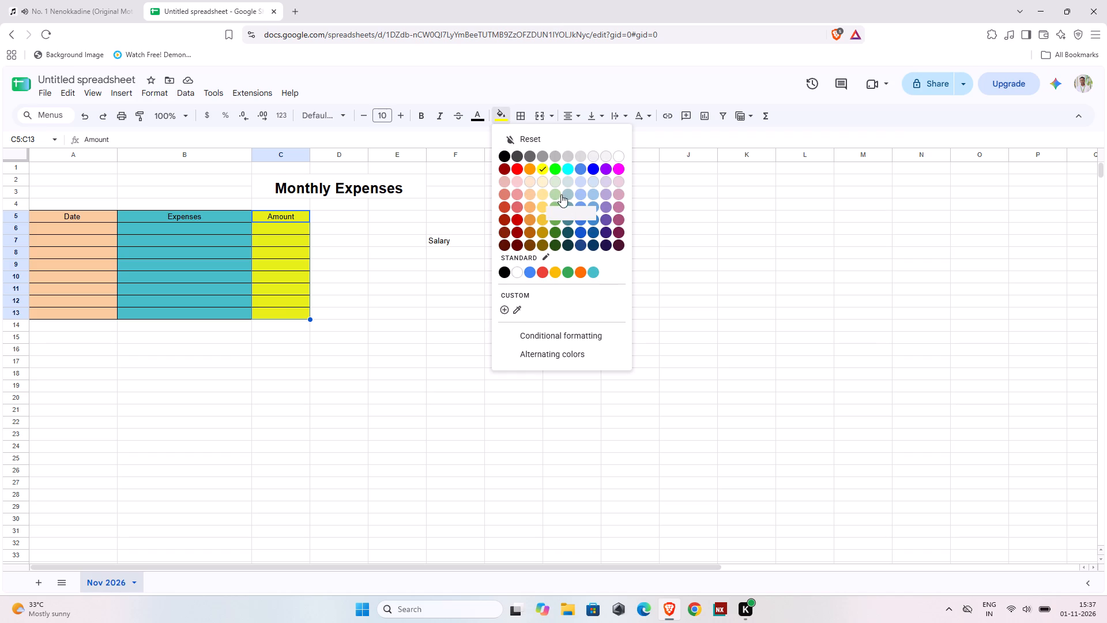
pyautogui.click(616, 186)
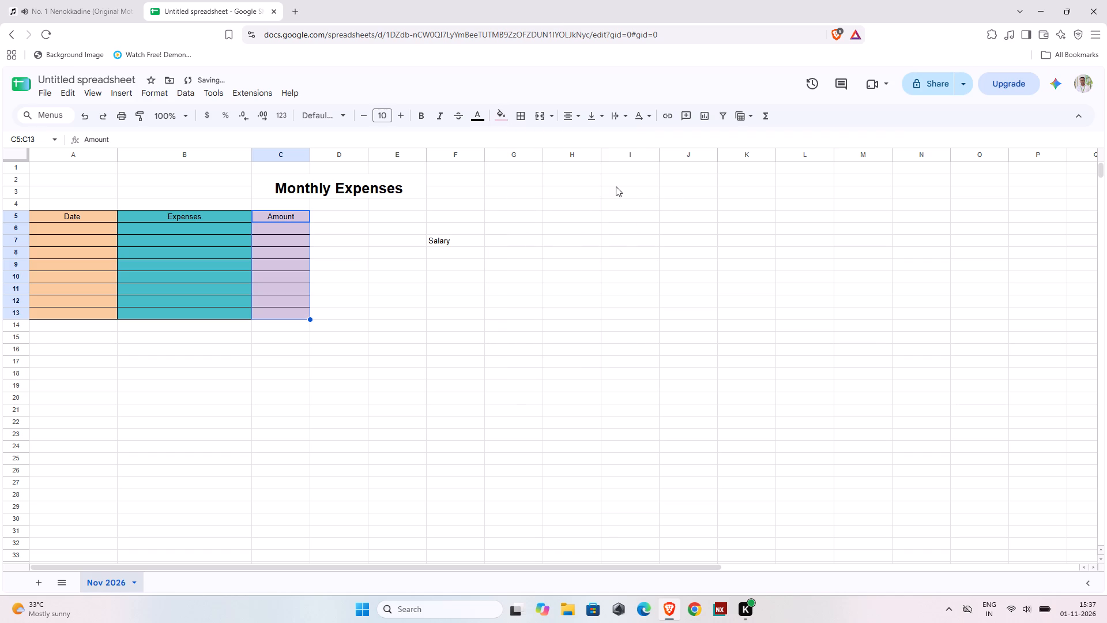
pyautogui.click(180, 235)
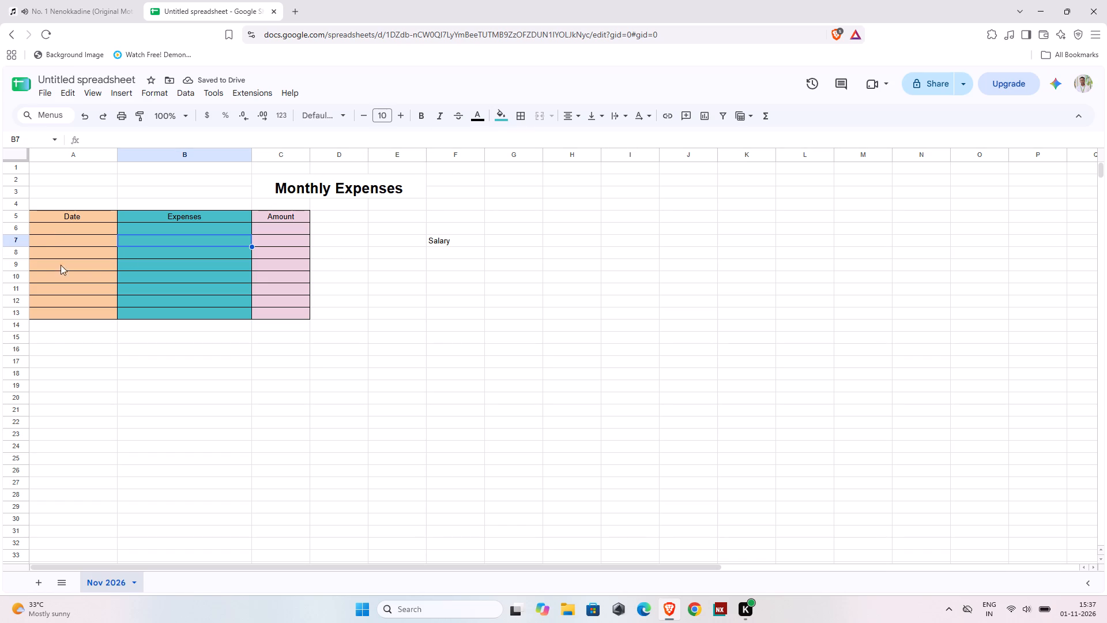
# Enter the date 01-11-2026 in cell A6, the first row under the Date header.
pyautogui.click(89, 223)
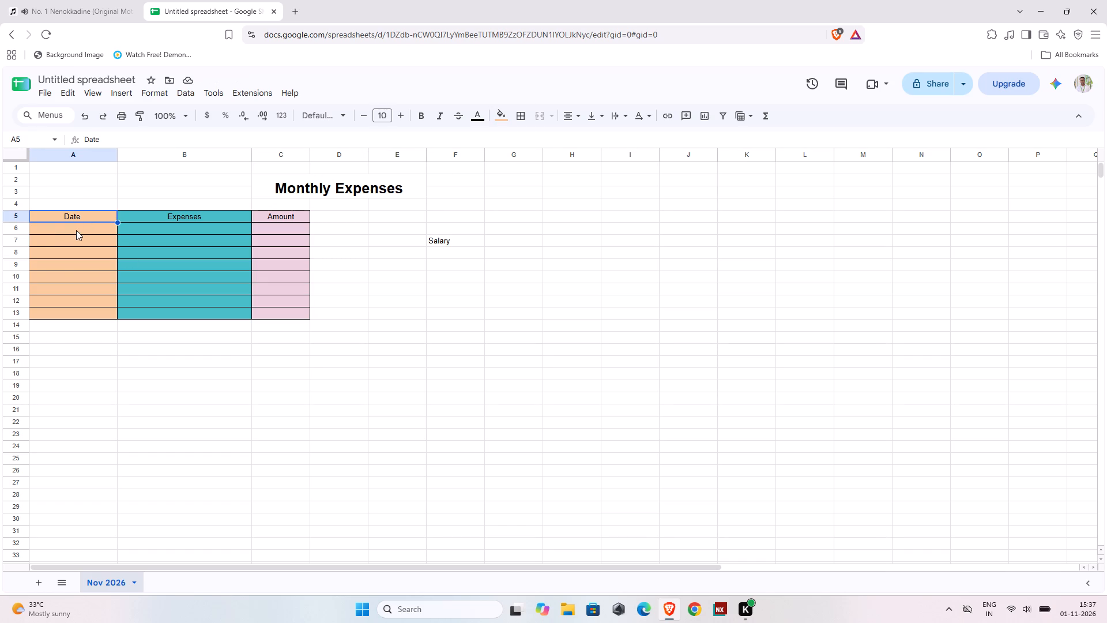
pyautogui.click(76, 230)
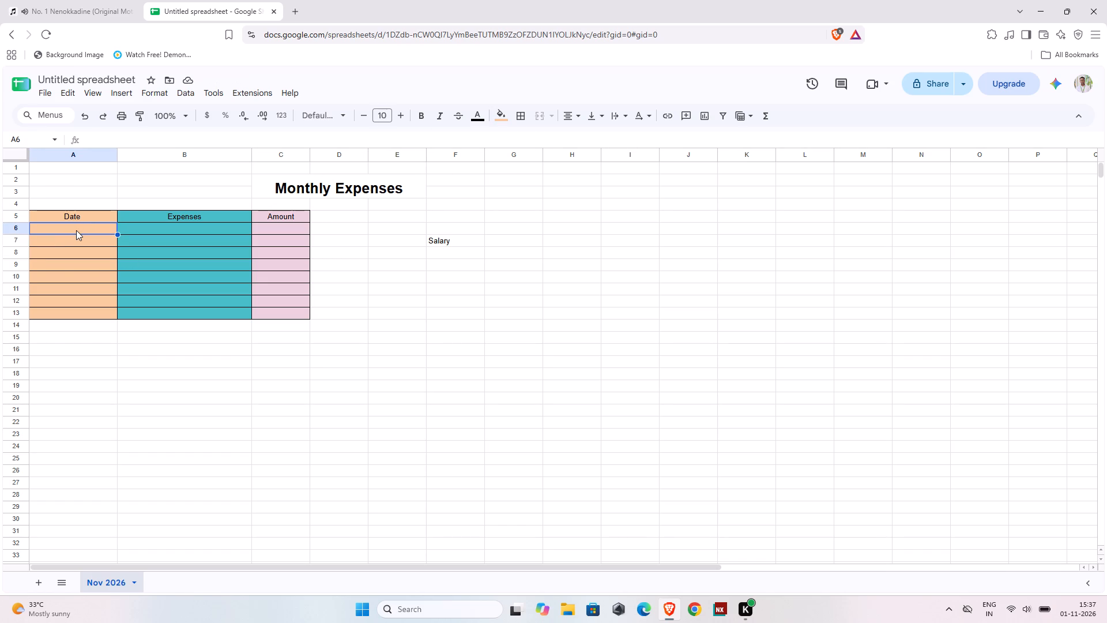
pyautogui.write('01')
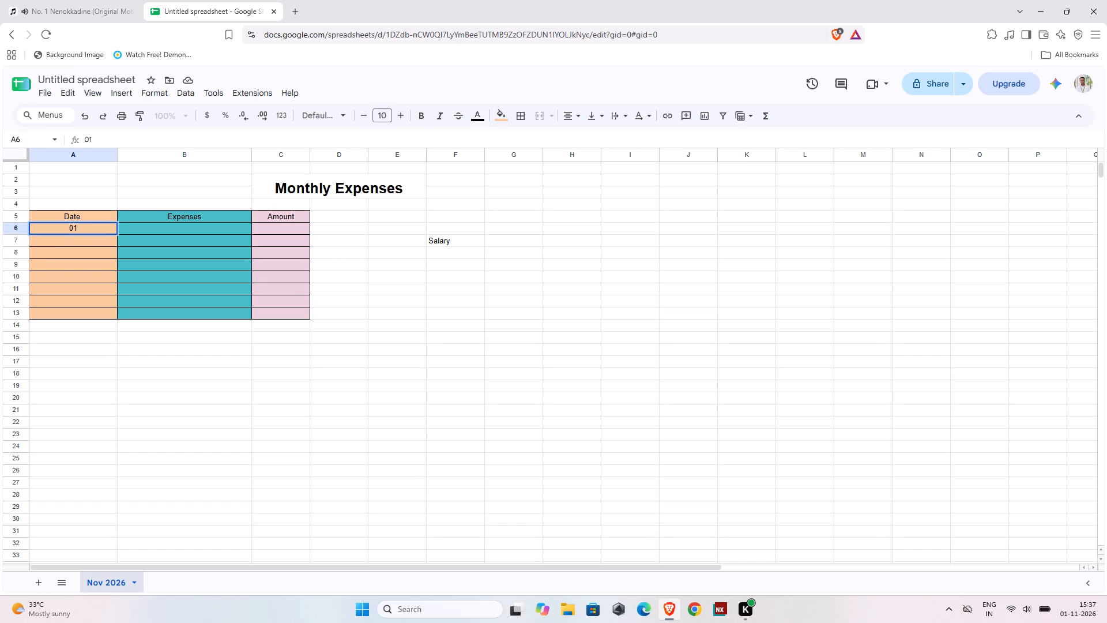
pyautogui.press('-')
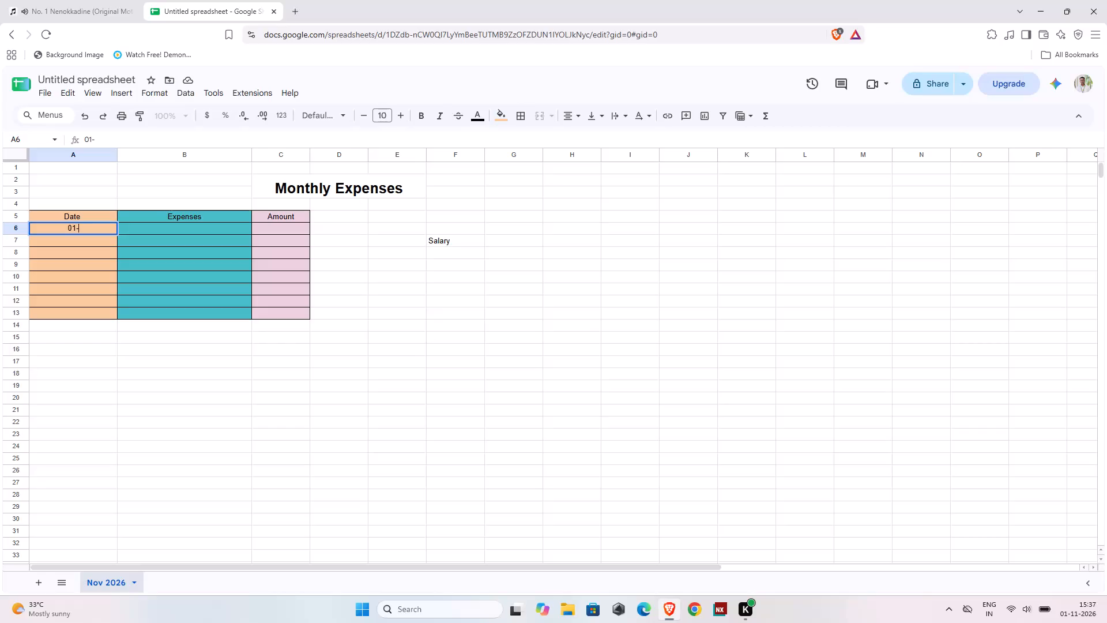
pyautogui.write('11-2026')
pyautogui.press('Return')
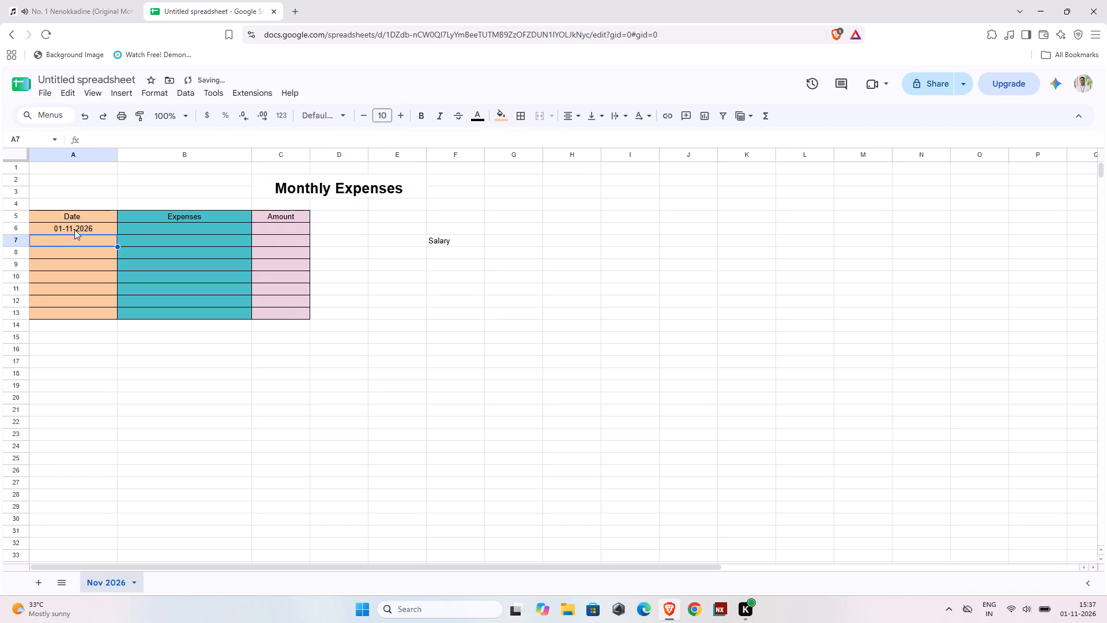
# Enter Swiggy as the expense in cell B6, beside the 01-11-2026 date.
pyautogui.click(136, 229)
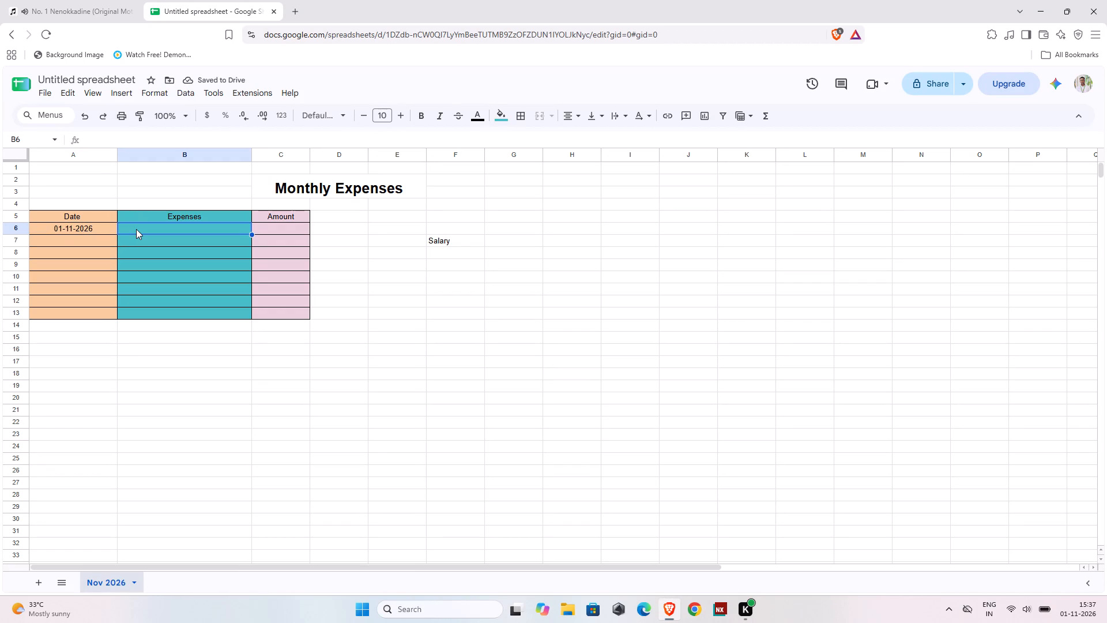
pyautogui.write('wiggy')
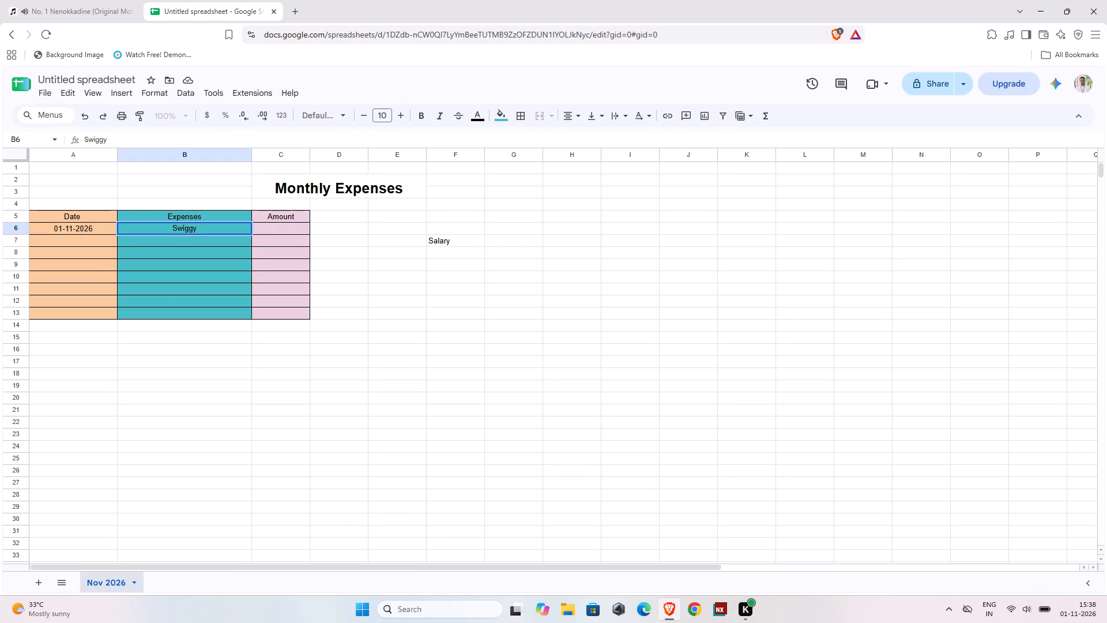
pyautogui.press('Right')
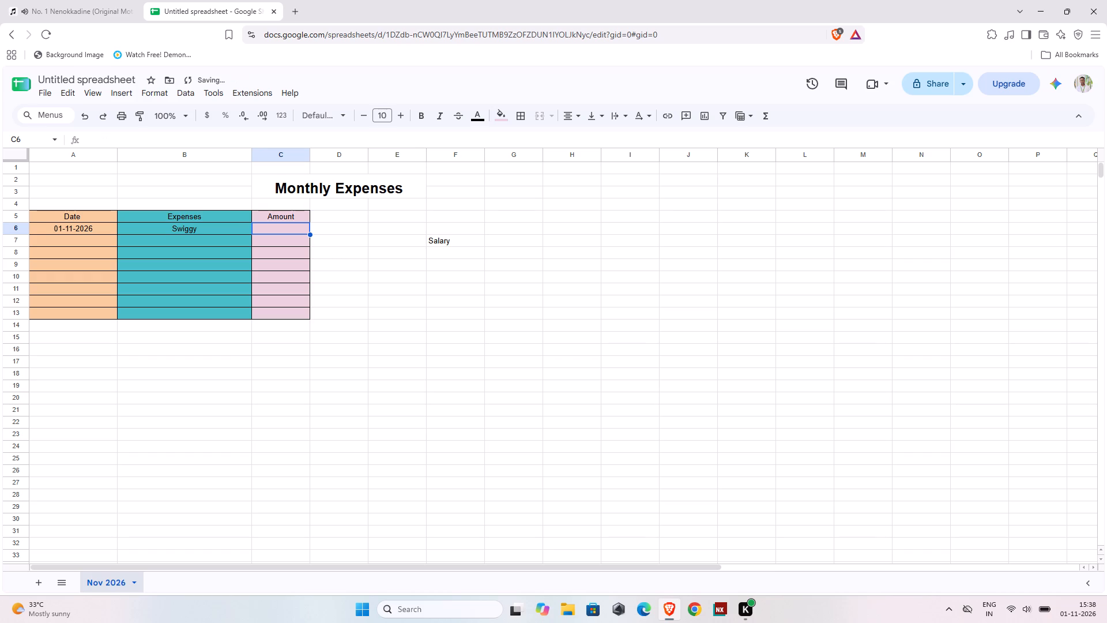
# Clear the Salary label from cell F7 and enter Salary in cell E6 instead.
pyautogui.click(434, 237)
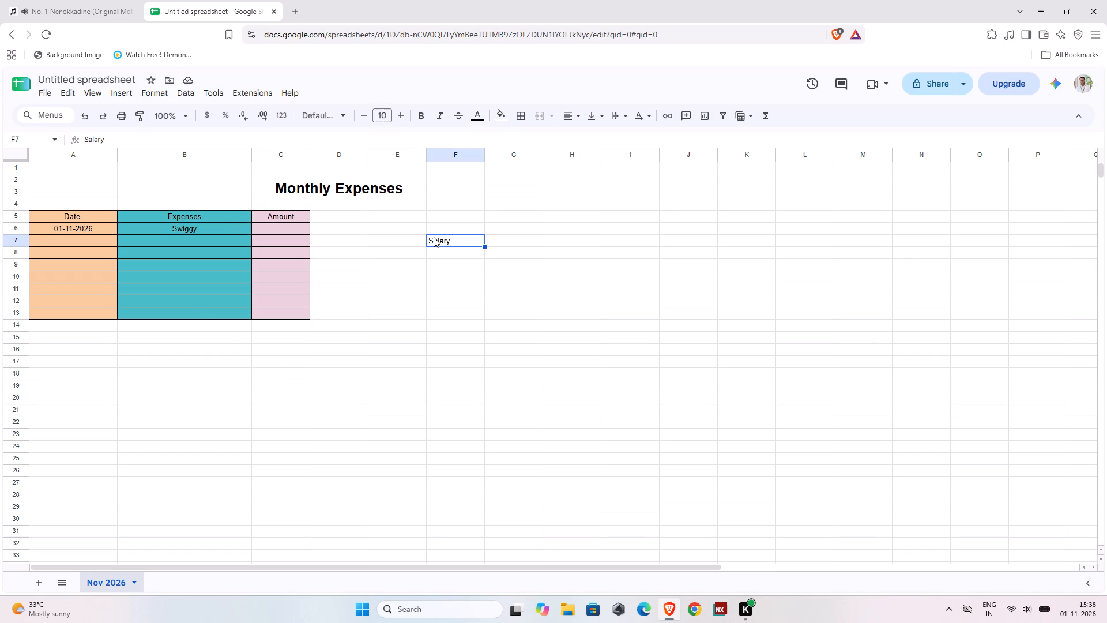
pyautogui.press('Delete')
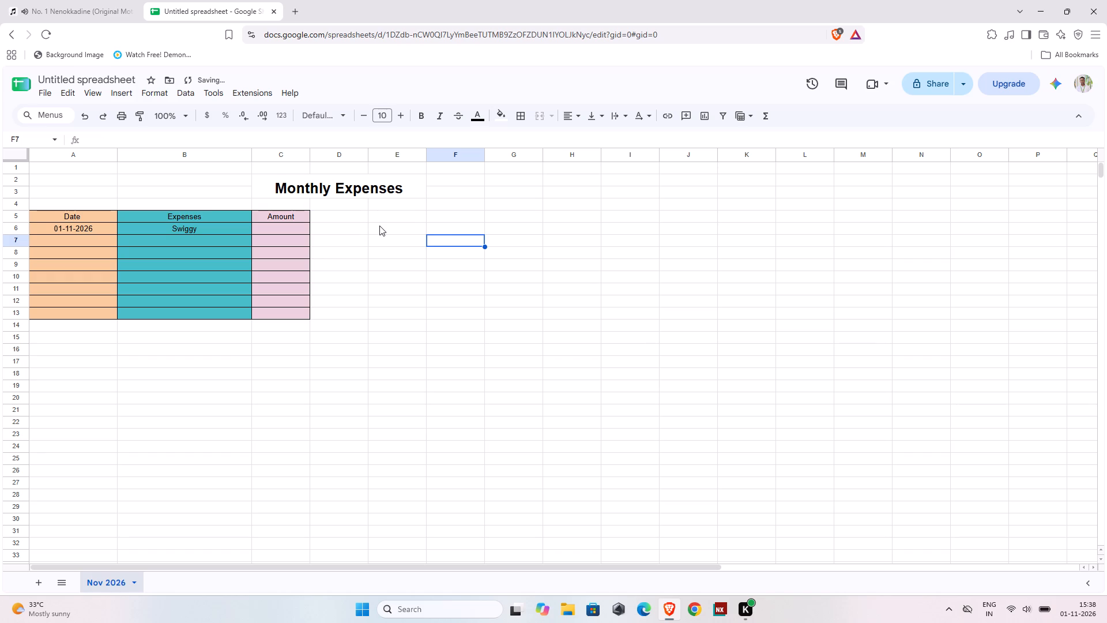
pyautogui.click(379, 226)
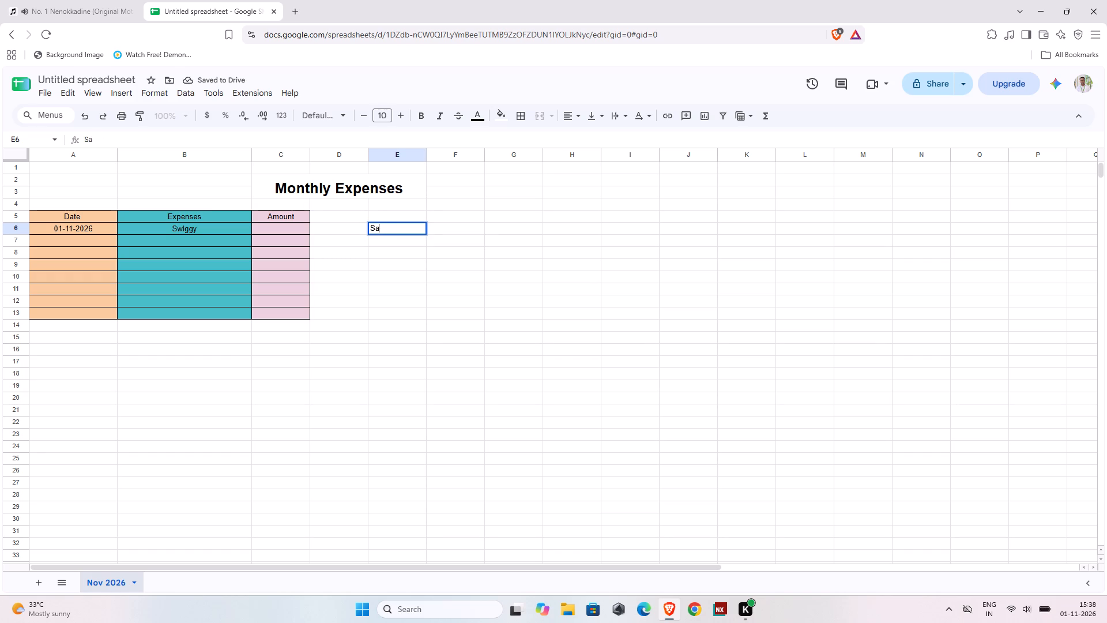
pyautogui.press('BackSpace')
pyautogui.press('BackSpace')
pyautogui.write('lary')
pyautogui.press('Right')
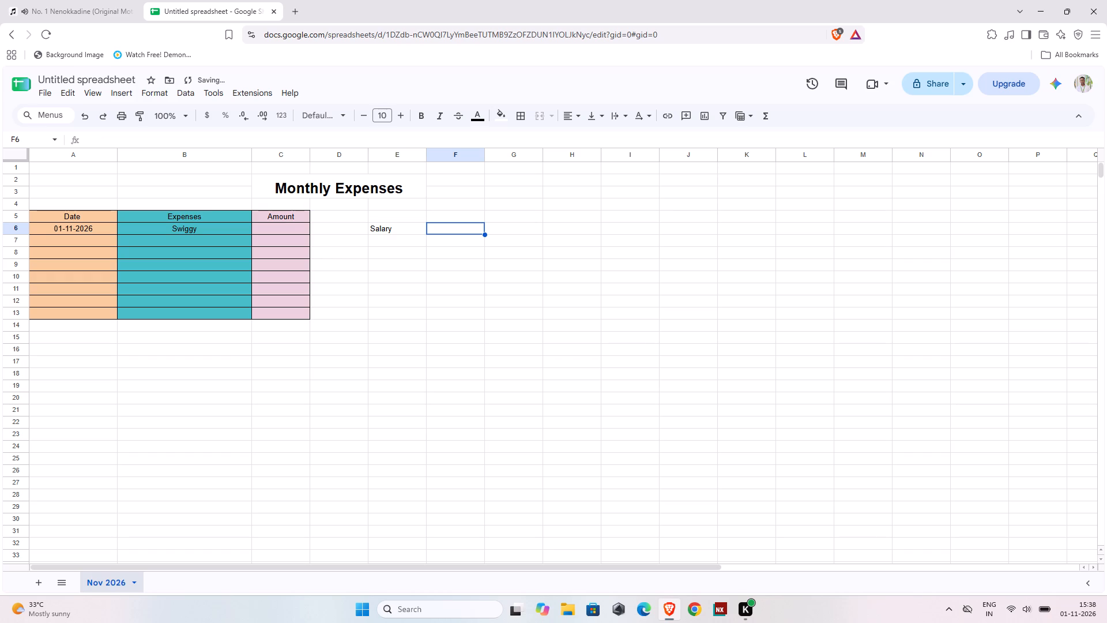
# Apply all borders to the salary cells E6:F6.
pyautogui.click(398, 232)
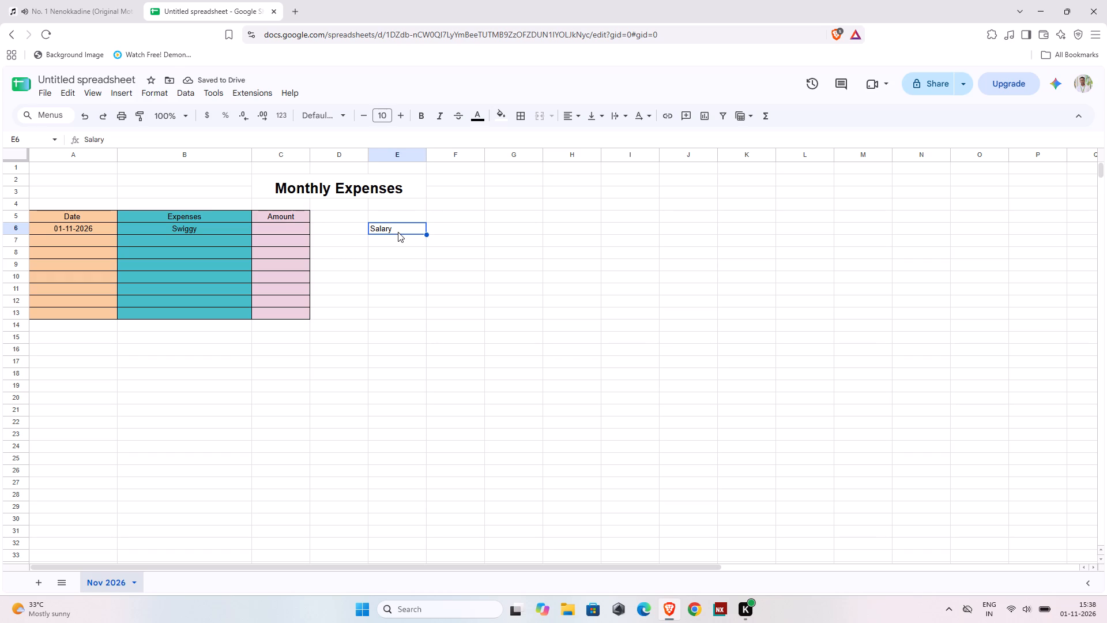
pyautogui.moveTo(402, 226); pyautogui.dragTo(450, 228)
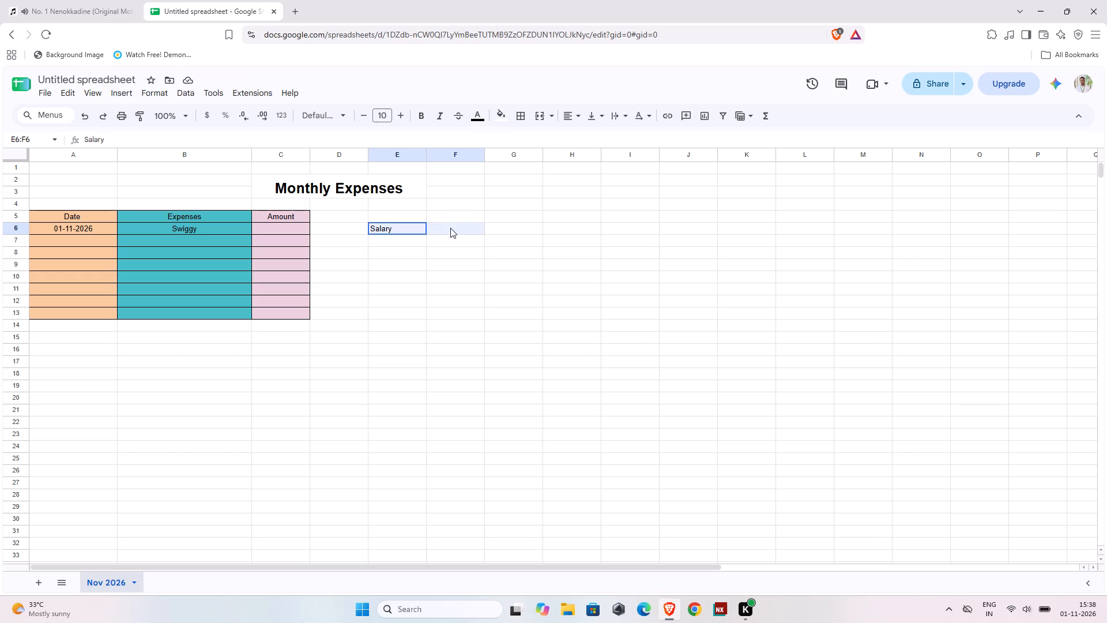
pyautogui.moveTo(450, 228); pyautogui.dragTo(466, 227)
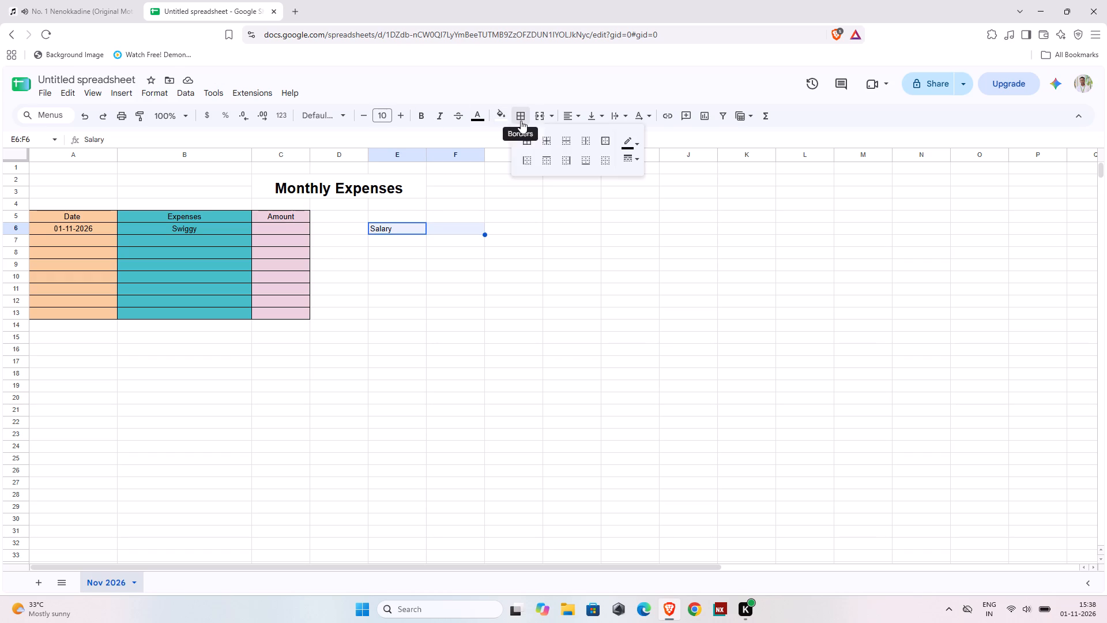
pyautogui.click(521, 121)
pyautogui.click(521, 142)
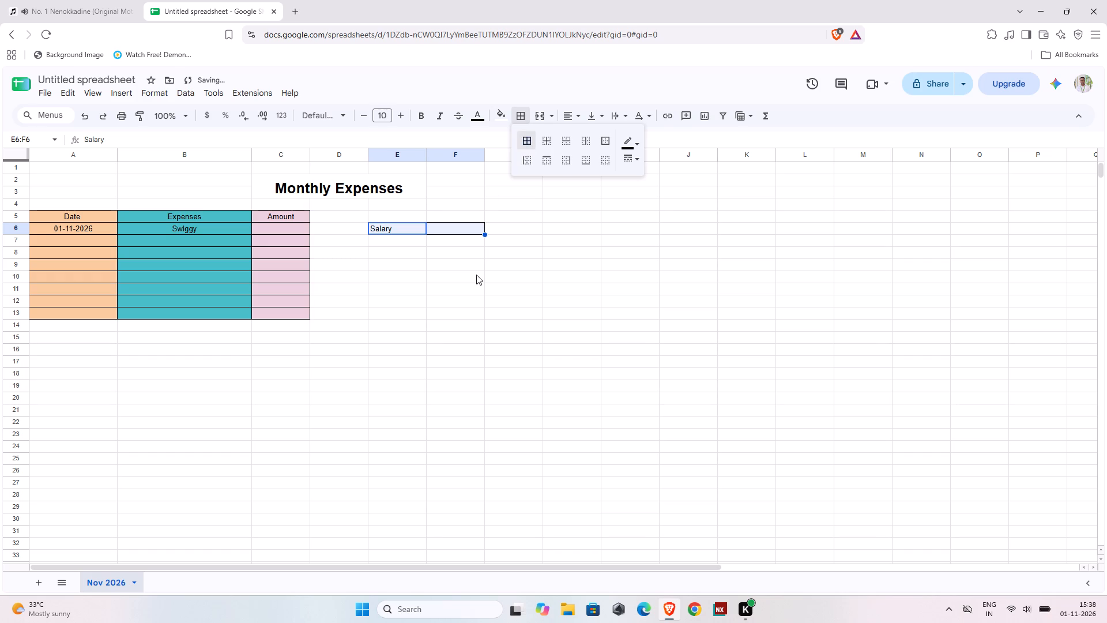
pyautogui.click(140, 208)
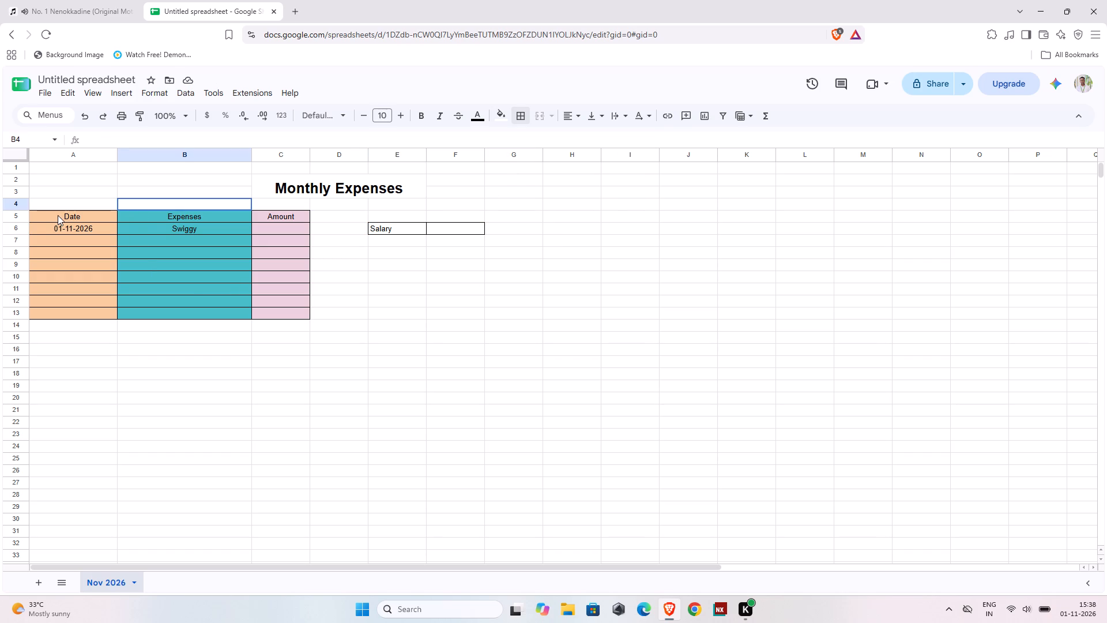
# Make the table headers Date, Expenses and Amount in A5:C5 bold with font size 13.
pyautogui.moveTo(58, 215); pyautogui.dragTo(272, 217)
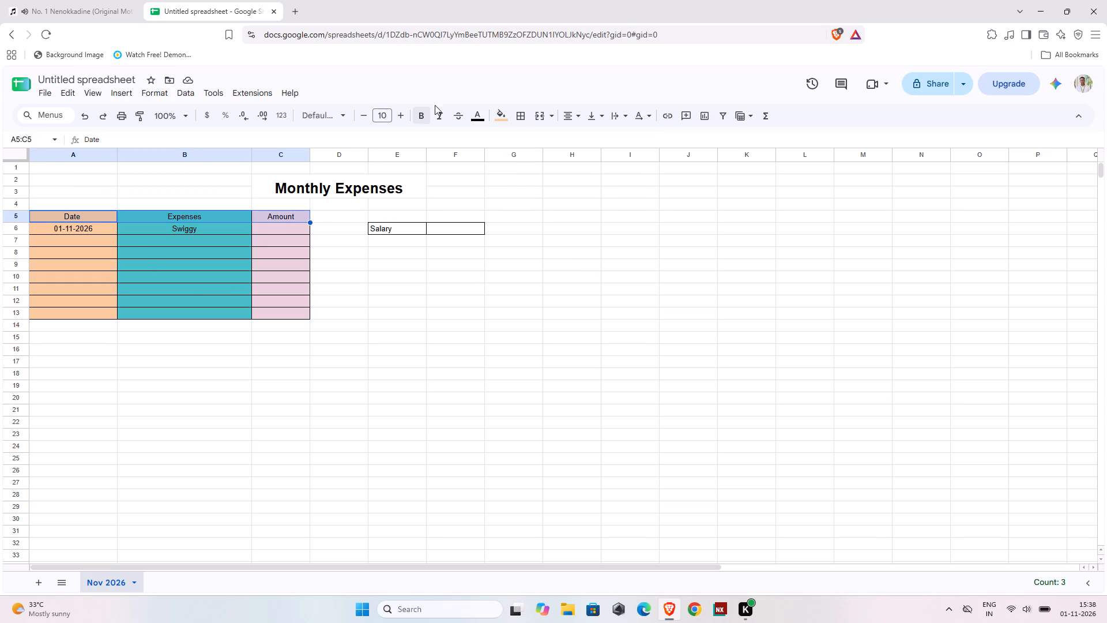
pyautogui.click(423, 117)
pyautogui.doubleClick(423, 117)
pyautogui.click(423, 117)
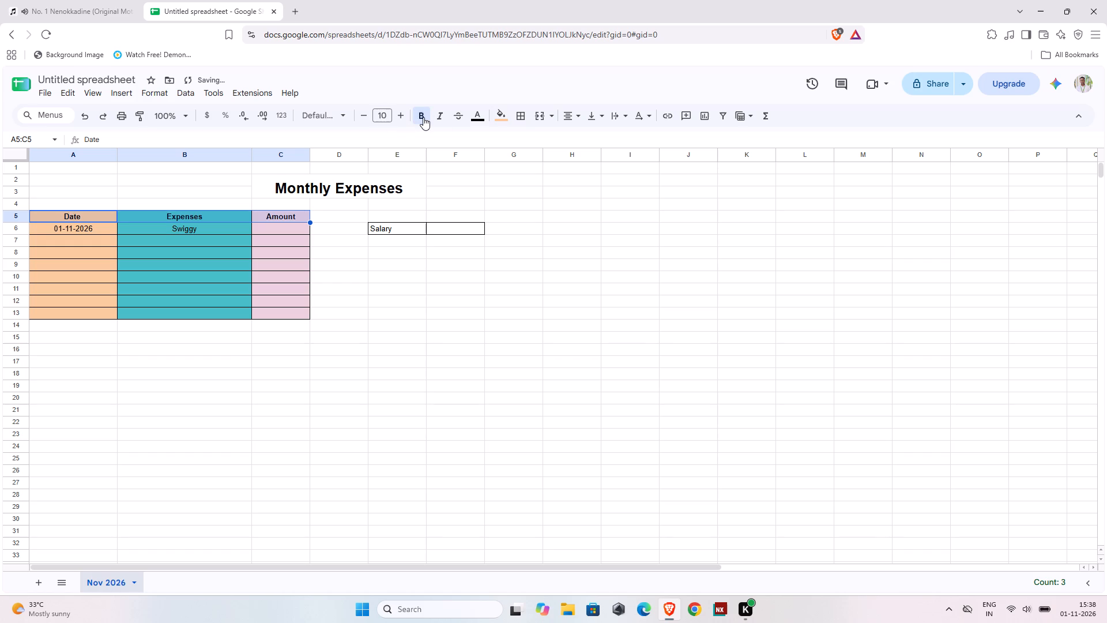
pyautogui.click(423, 117)
pyautogui.click(396, 120)
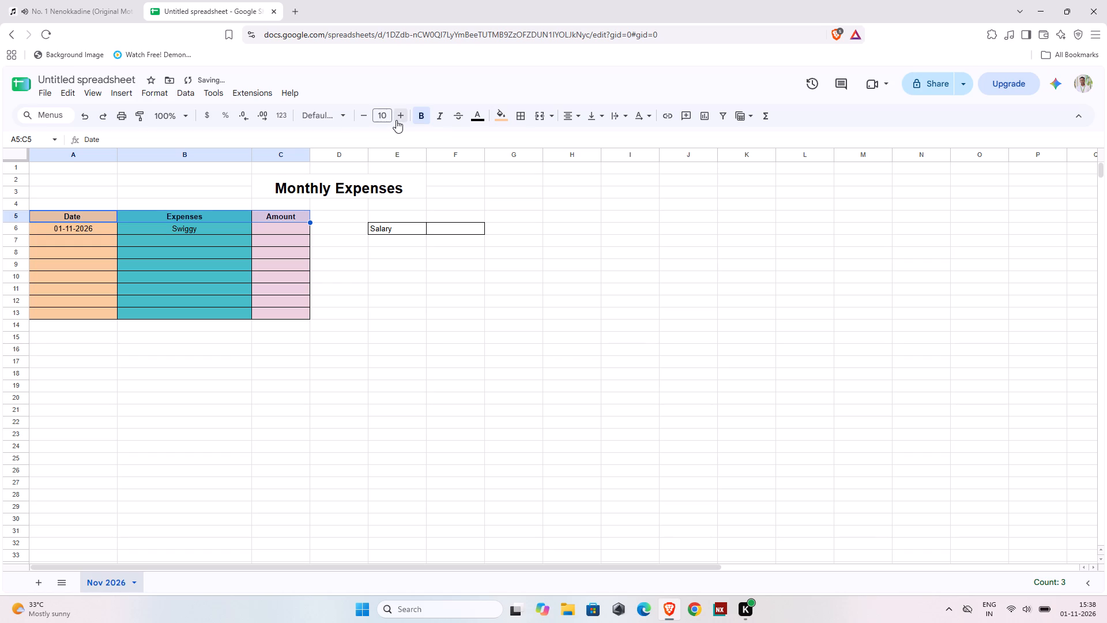
pyautogui.click(396, 120)
pyautogui.click(396, 120)
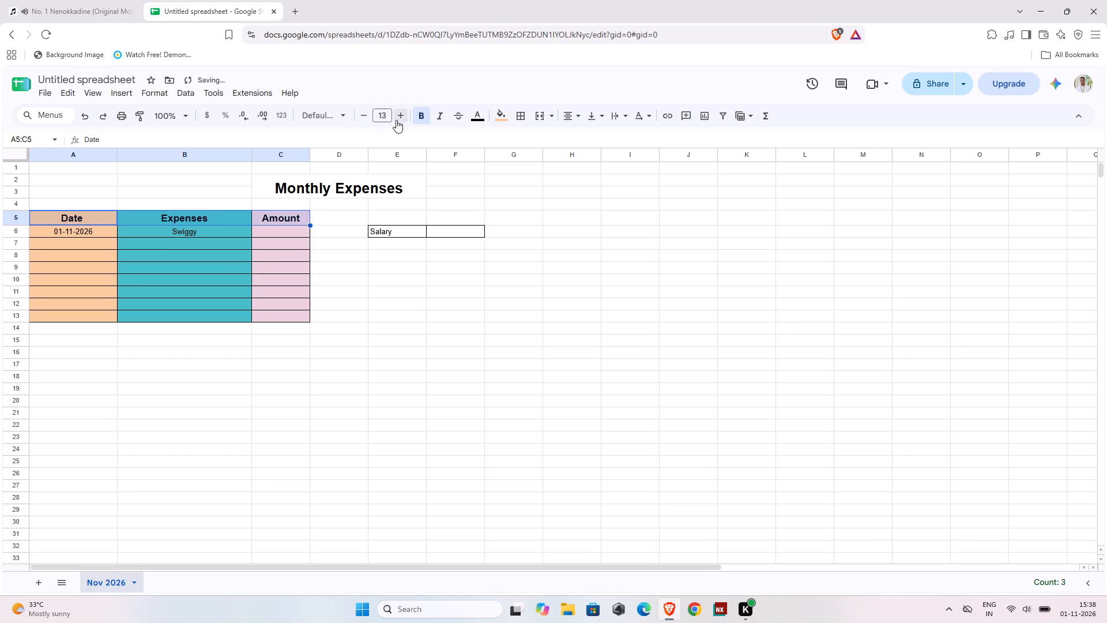
# Make the Salary label in cell E6 bold and enlarge its font to size 13.
pyautogui.click(379, 234)
pyautogui.click(427, 117)
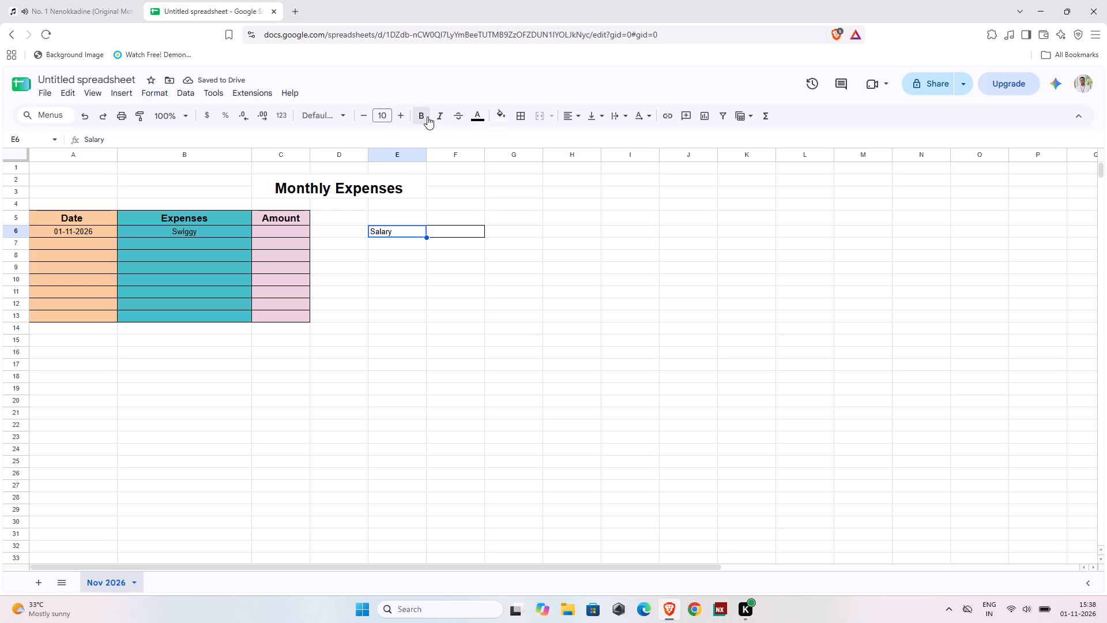
pyautogui.doubleClick(404, 114)
pyautogui.click(404, 114)
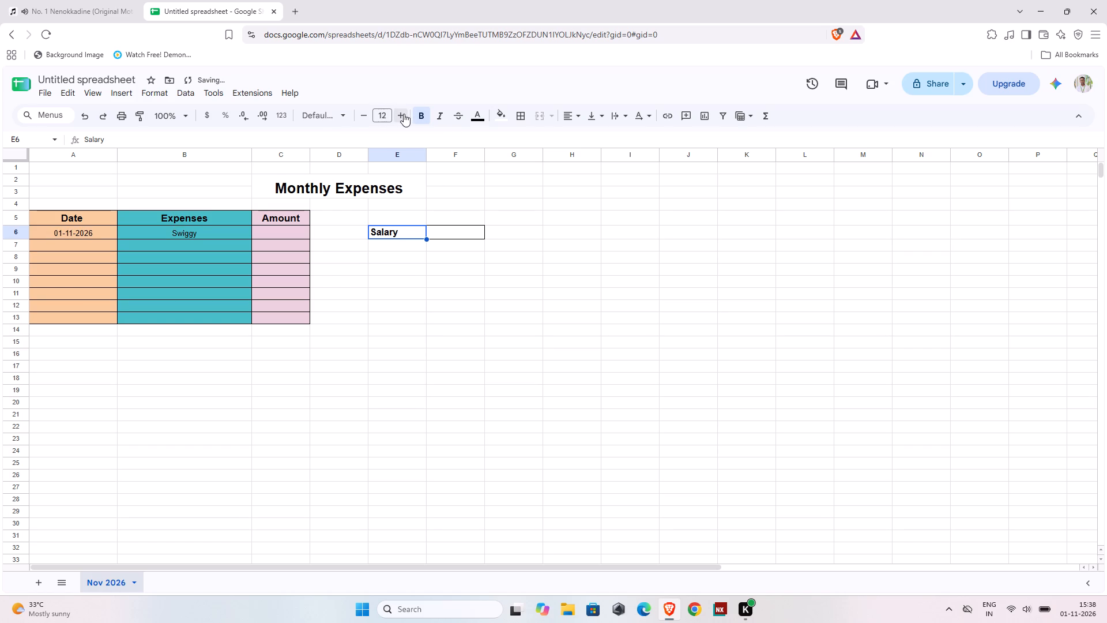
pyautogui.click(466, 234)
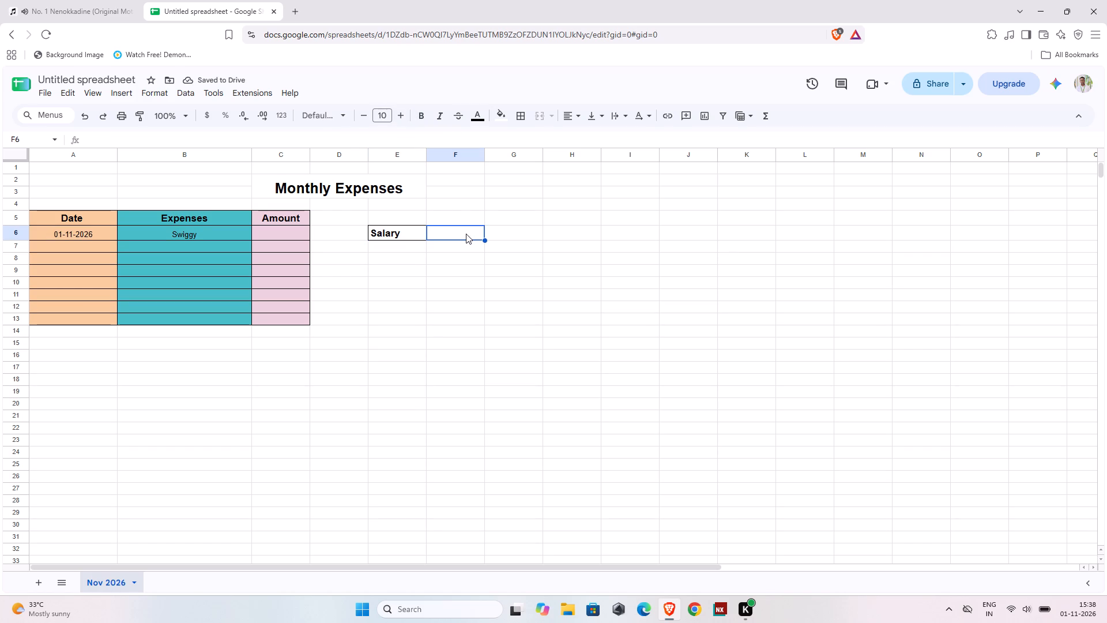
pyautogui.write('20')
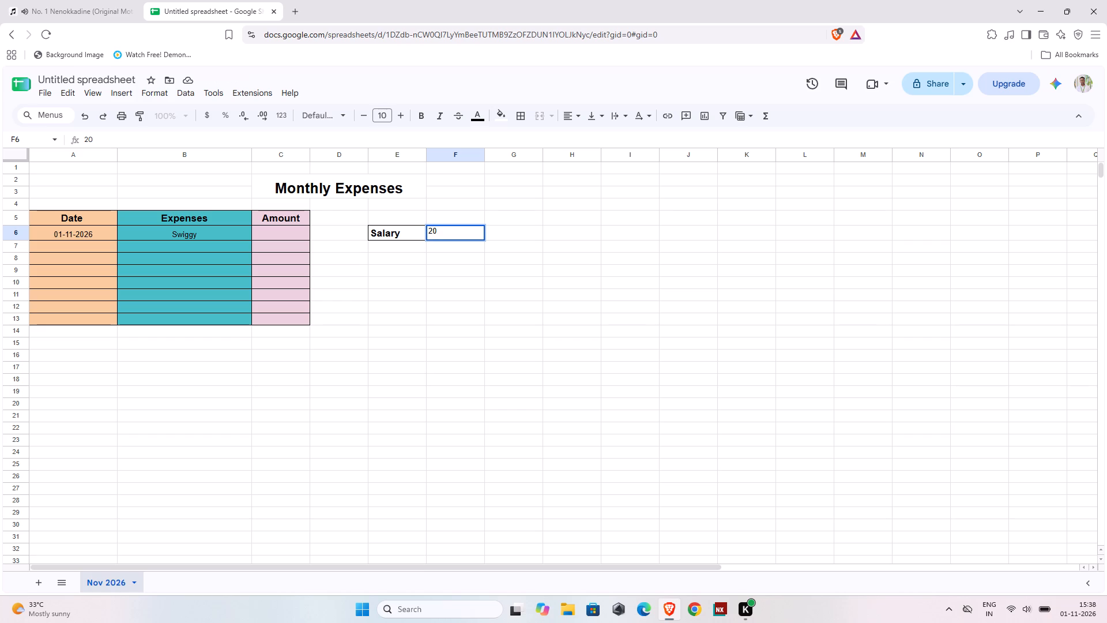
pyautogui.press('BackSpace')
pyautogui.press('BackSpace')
# Apply the currency number format to cell F6, the empty cell beside the Salary label.
pyautogui.rightClick(210, 114)
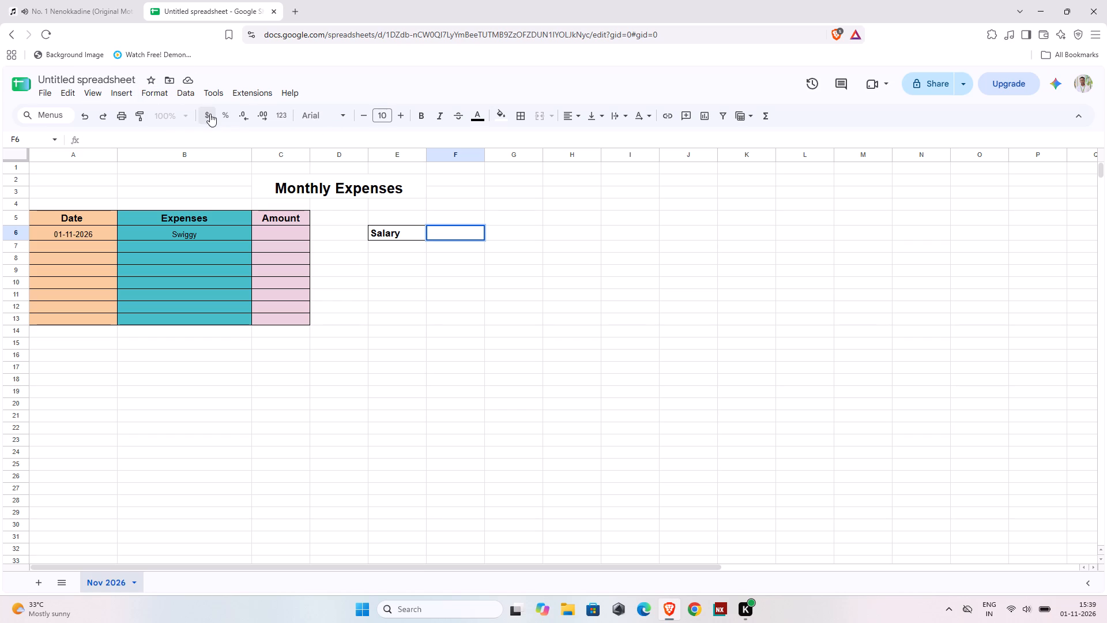
pyautogui.click(210, 114)
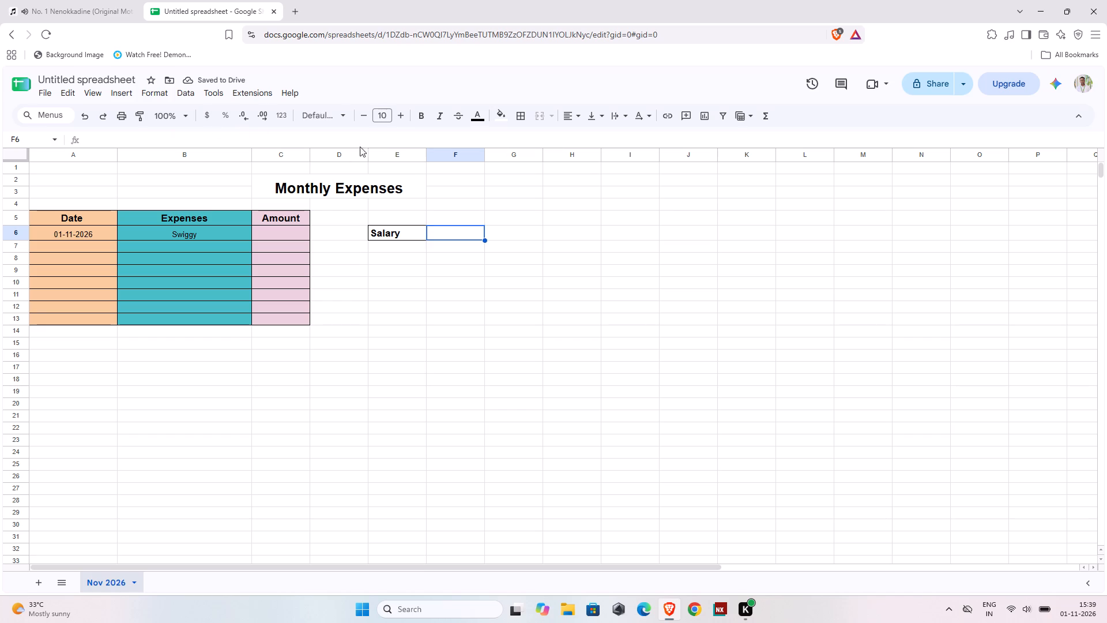
pyautogui.click(343, 120)
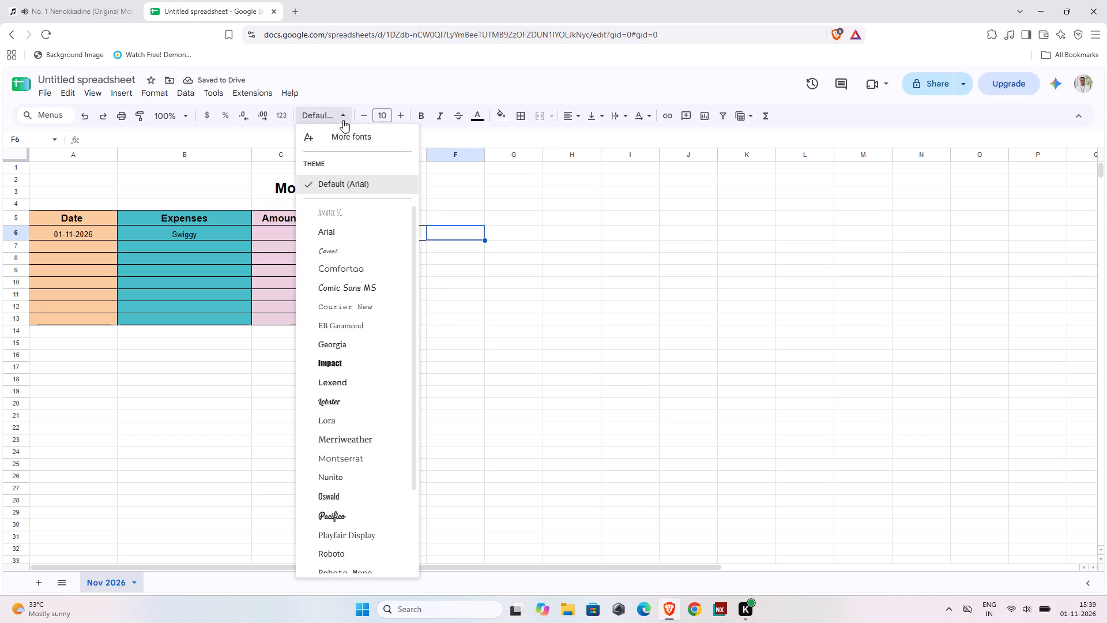
pyautogui.click(343, 120)
pyautogui.click(201, 118)
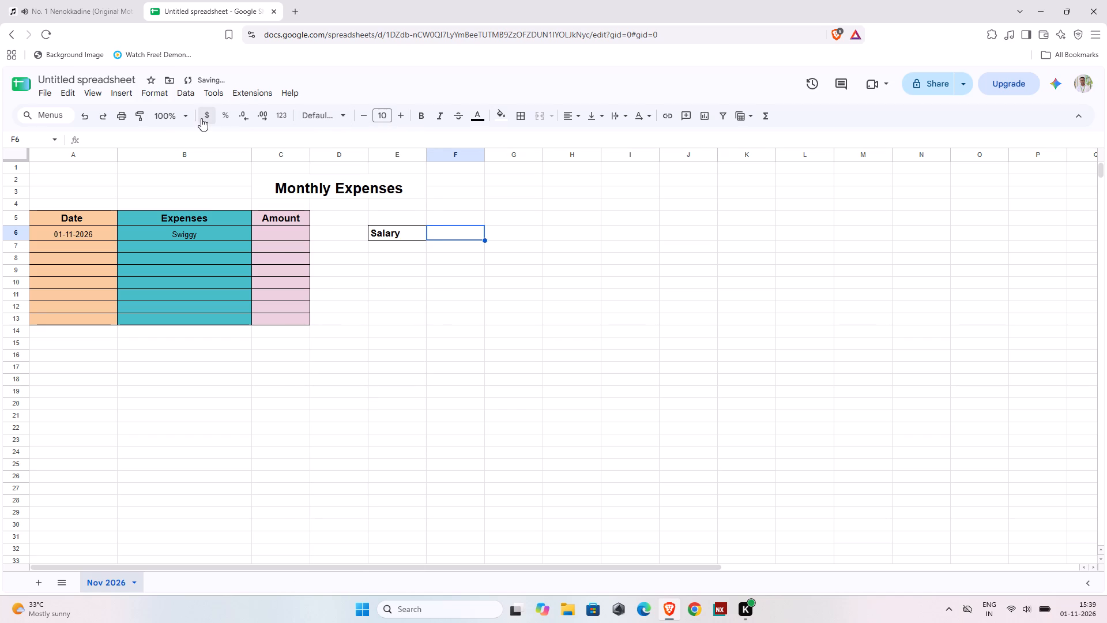
pyautogui.click(201, 118)
# Apply the Indian Rupee custom currency format to cell F6 beside the Salary label.
pyautogui.click(42, 121)
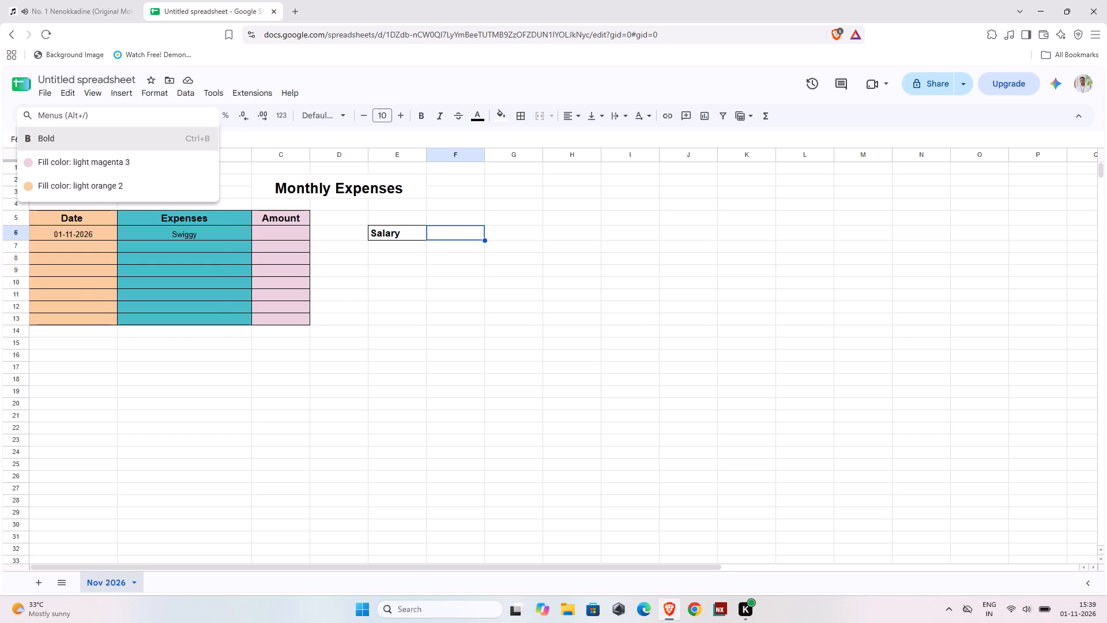
pyautogui.write('rupee')
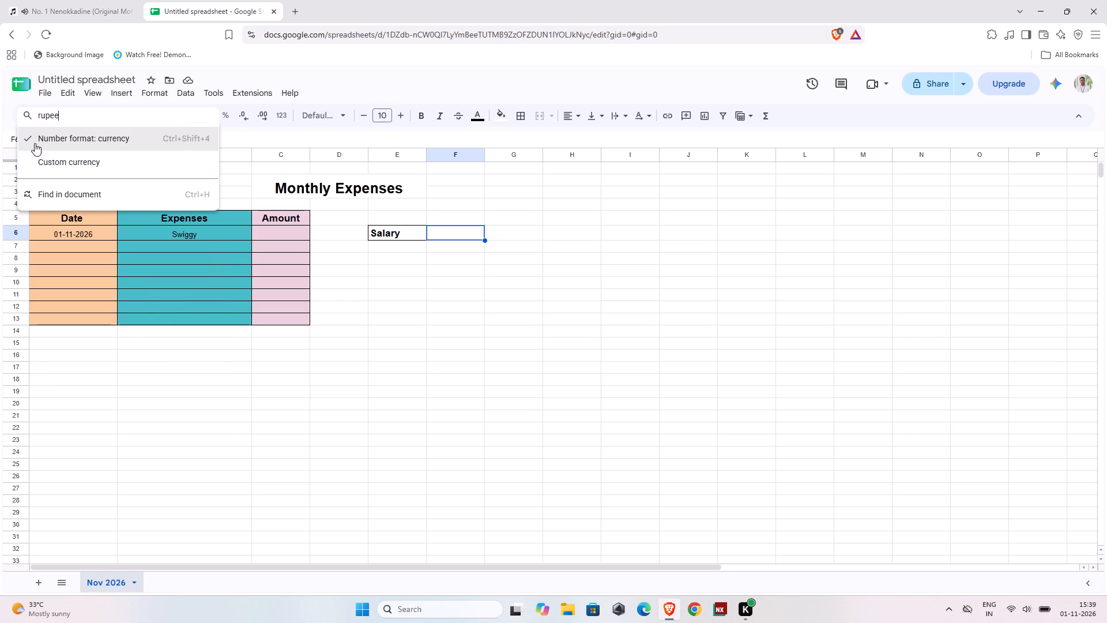
pyautogui.click(62, 153)
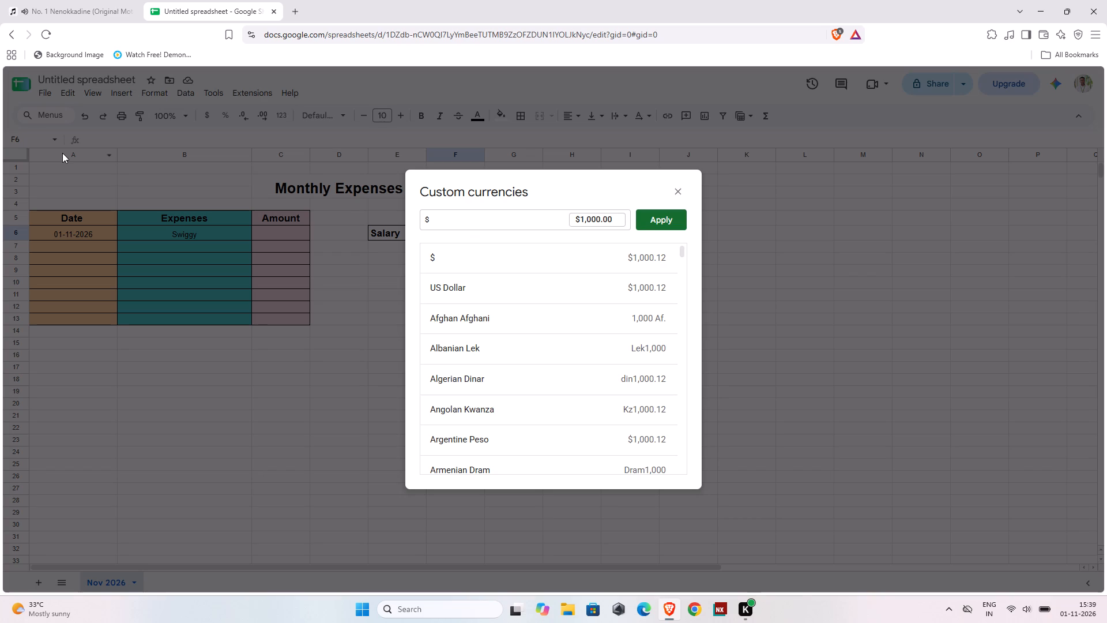
pyautogui.scroll(-5, 570, 296)
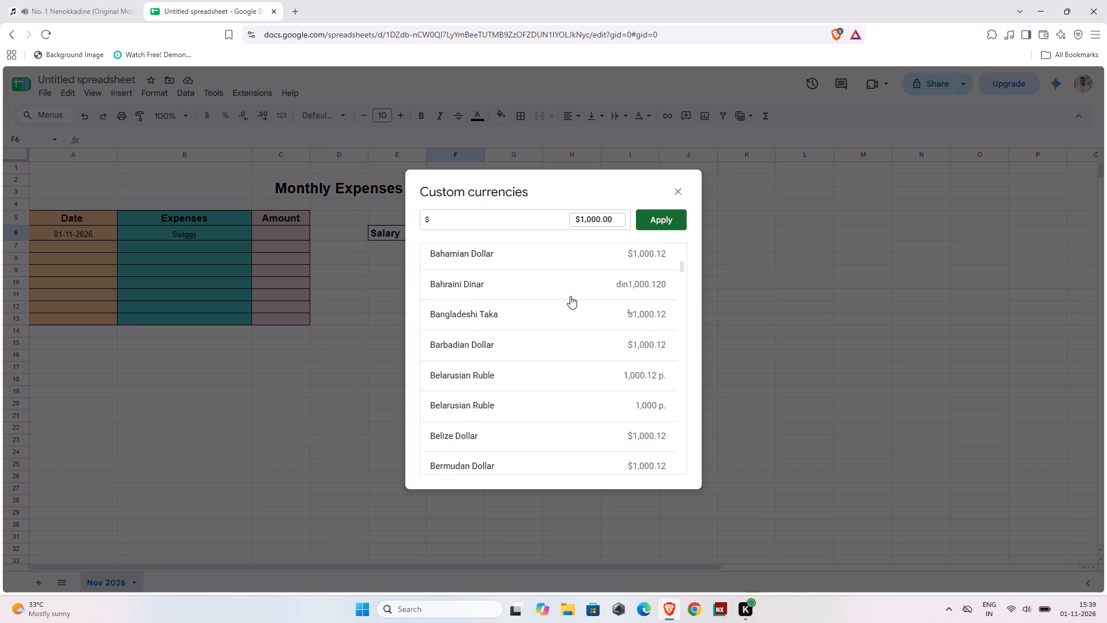
pyautogui.scroll(-14, 570, 296)
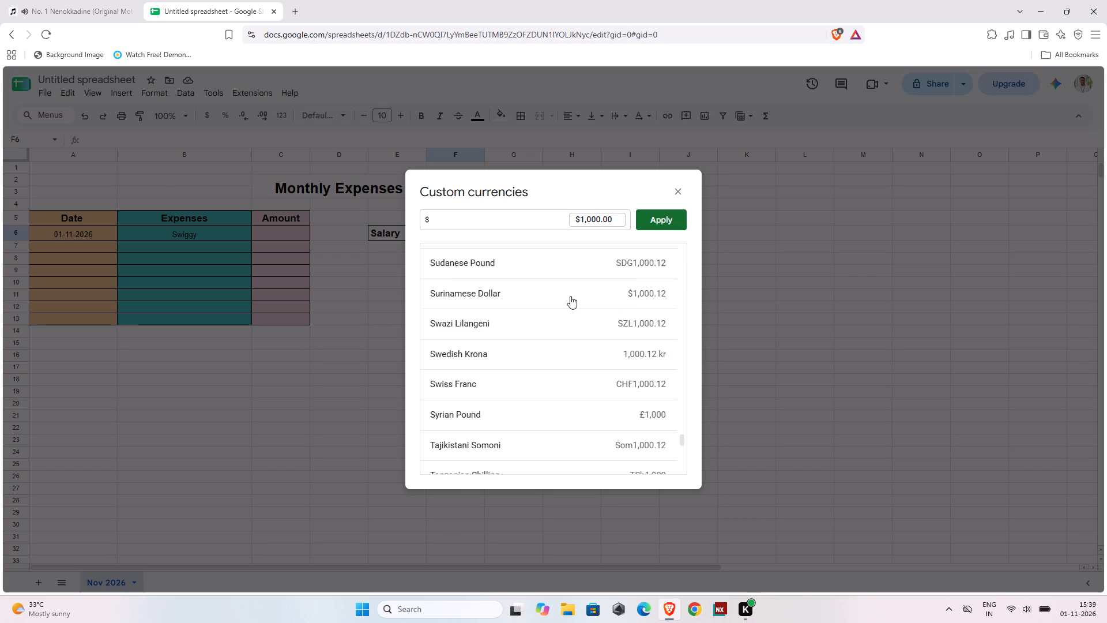
pyautogui.scroll(-5, 570, 296)
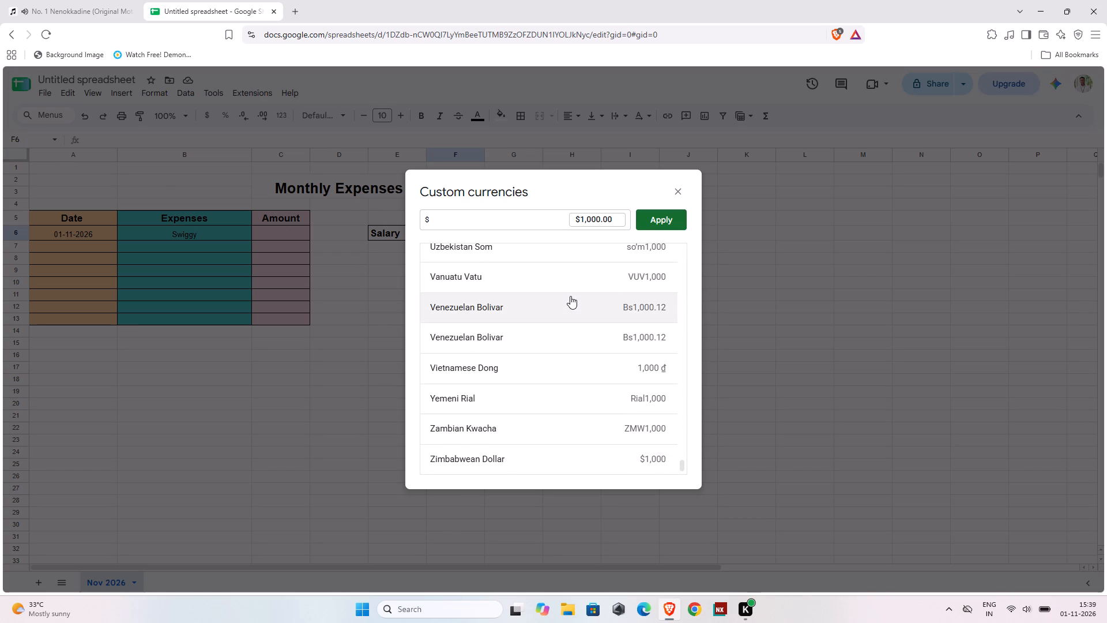
pyautogui.scroll(-2, 570, 296)
pyautogui.scroll(9, 570, 296)
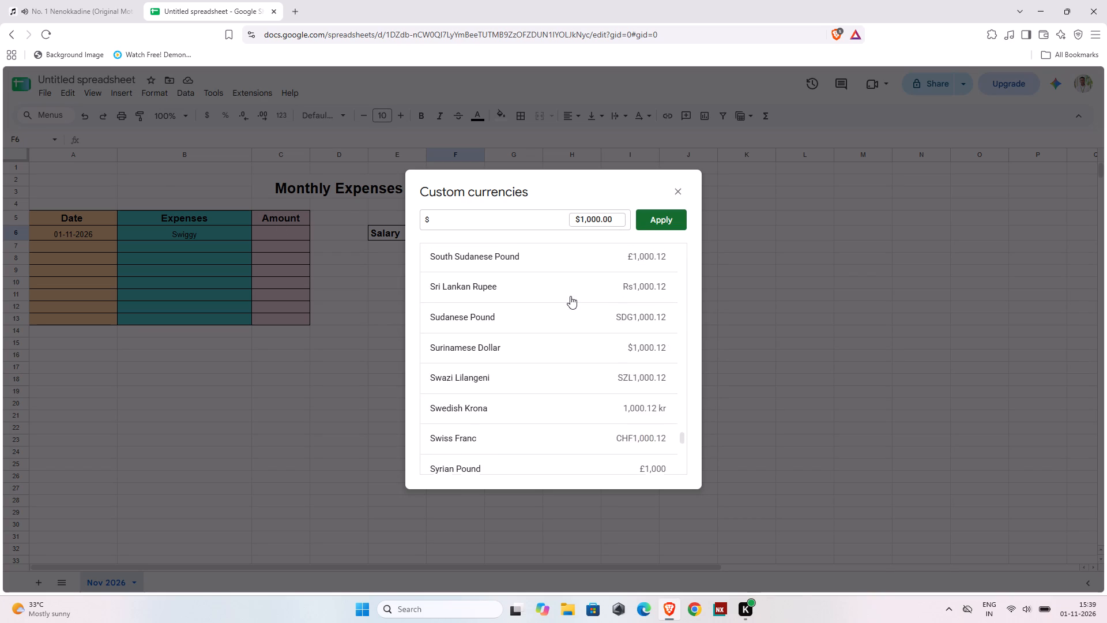
pyautogui.scroll(2, 570, 296)
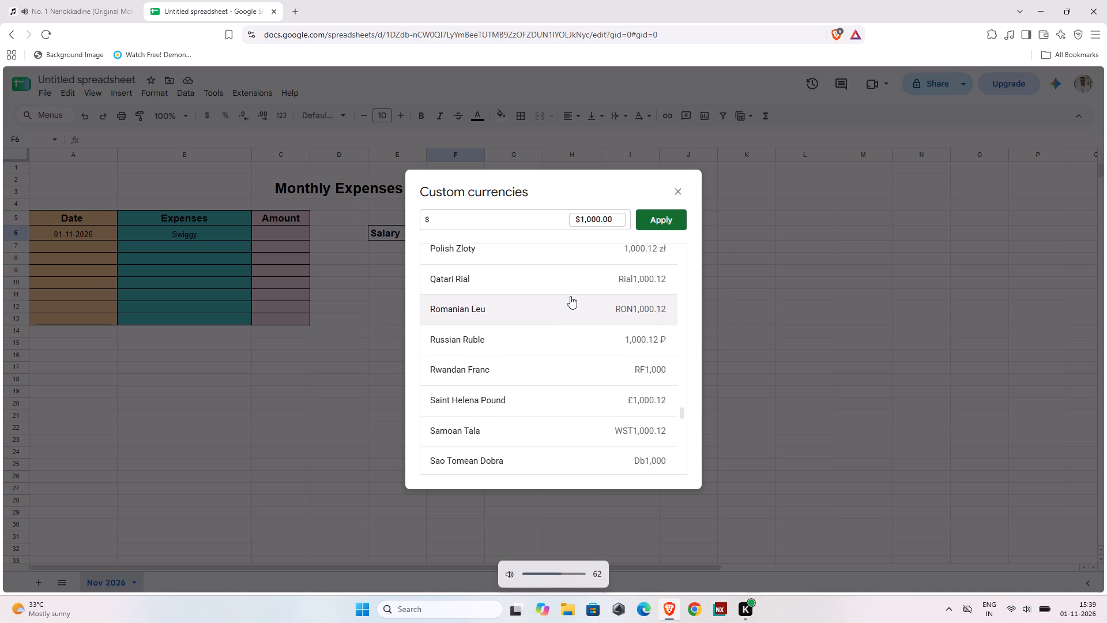
pyautogui.scroll(2, 570, 296)
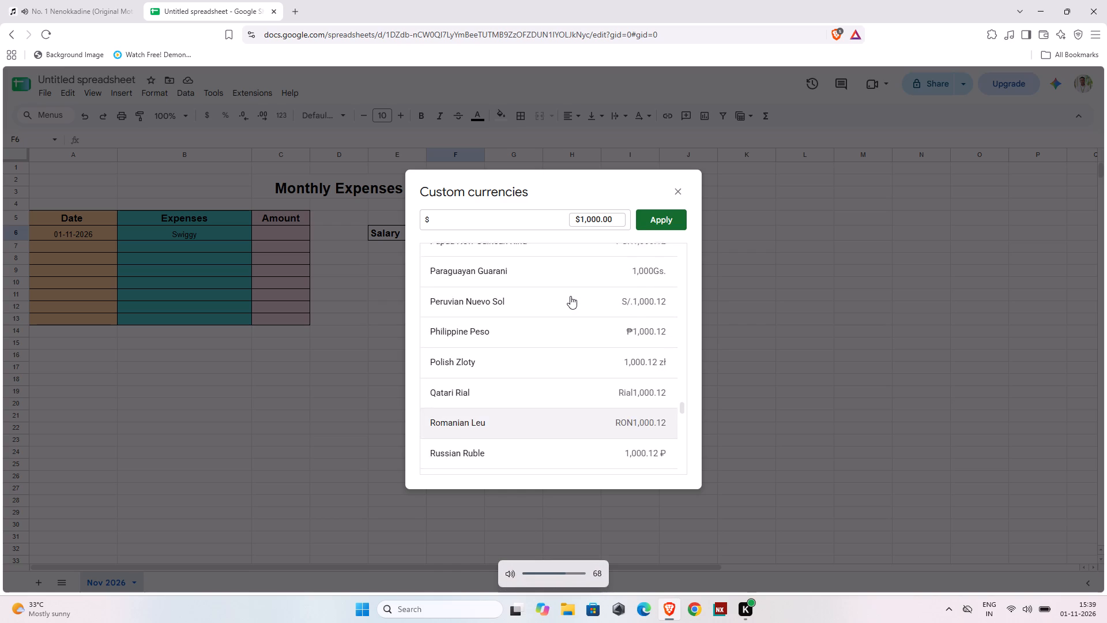
pyautogui.scroll(8, 570, 296)
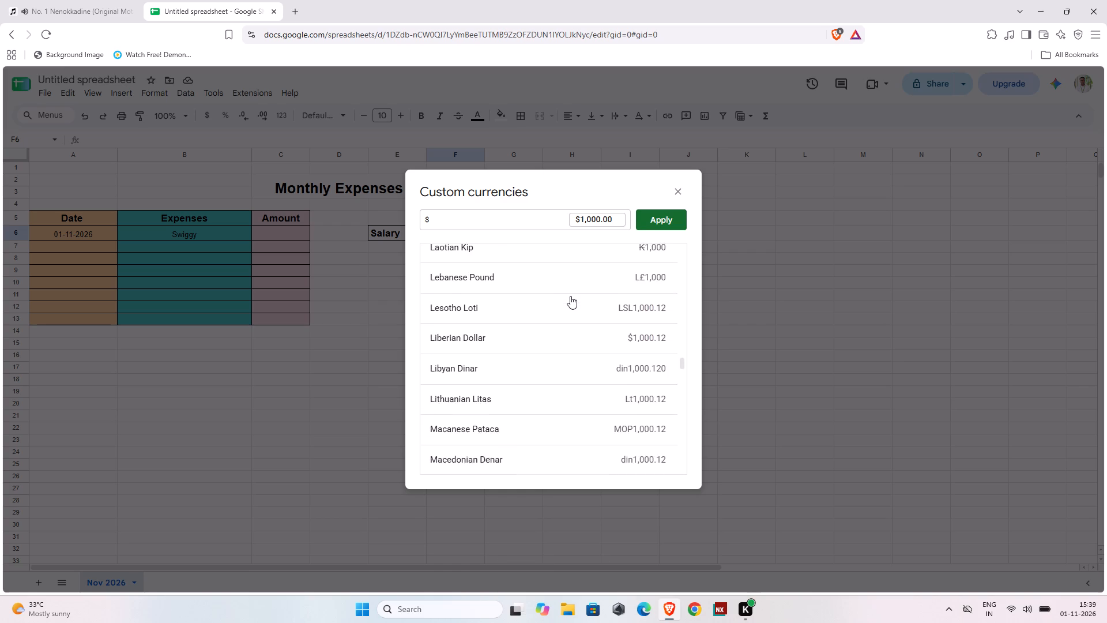
pyautogui.scroll(7, 570, 296)
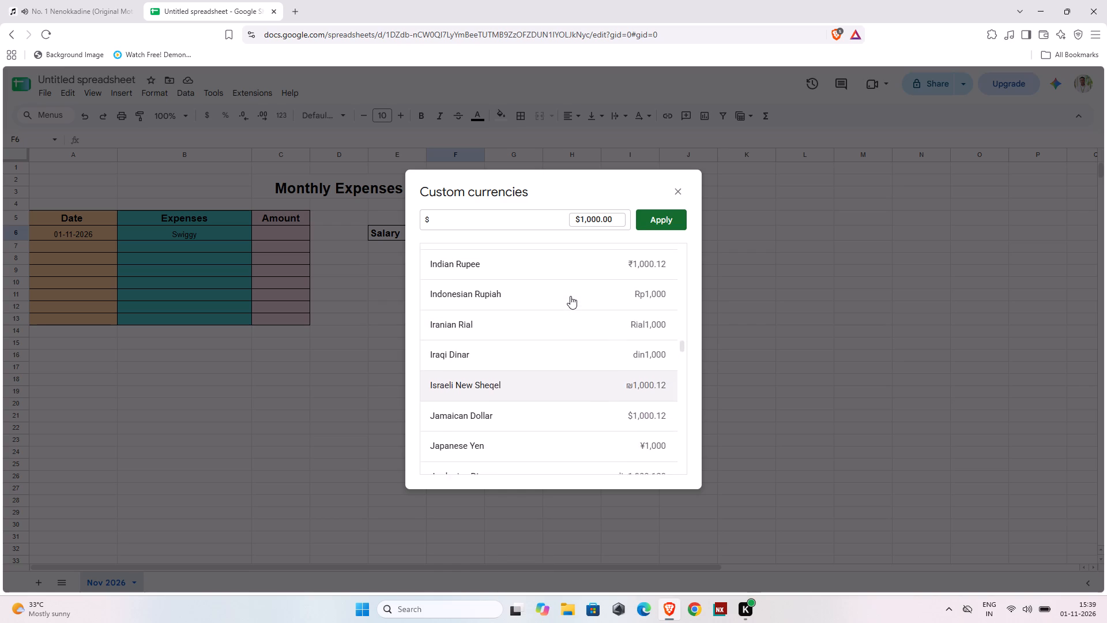
pyautogui.scroll(4, 570, 296)
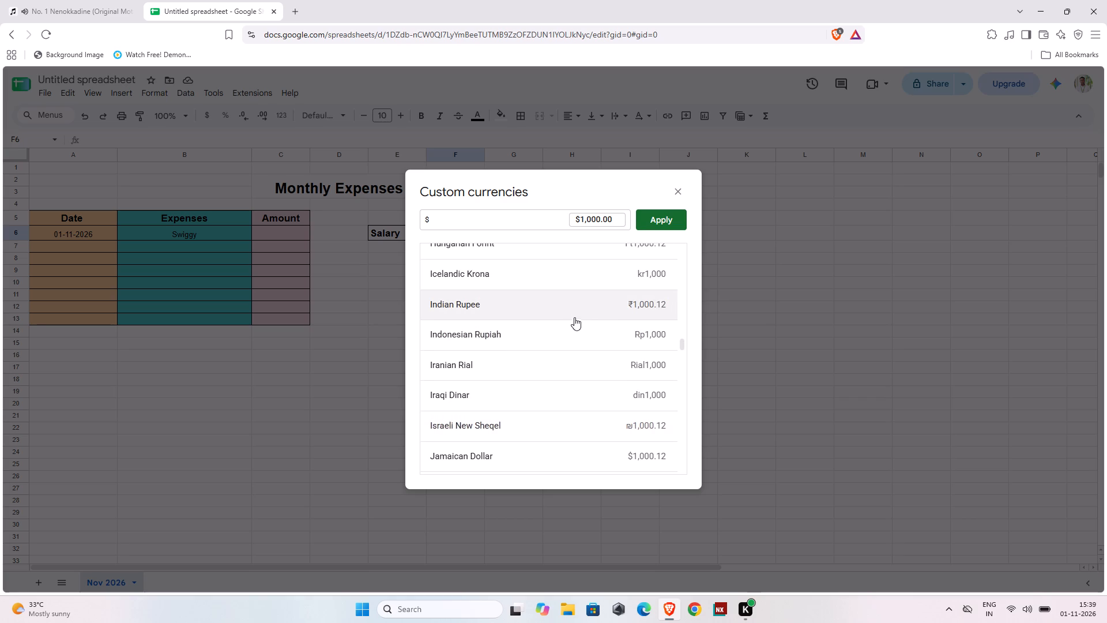
pyautogui.click(577, 306)
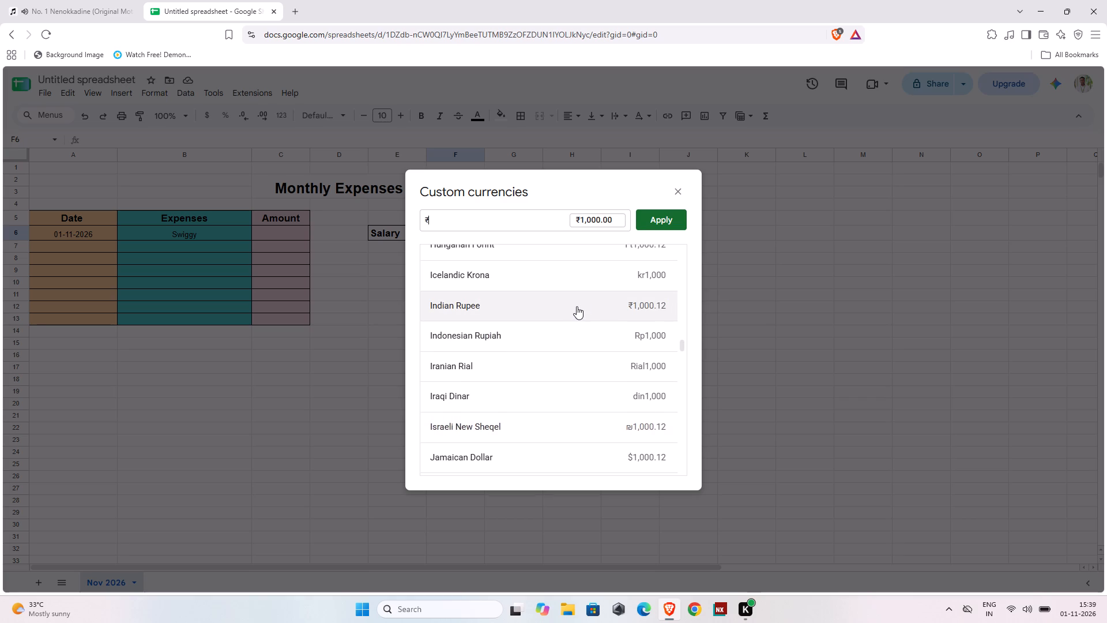
pyautogui.click(656, 225)
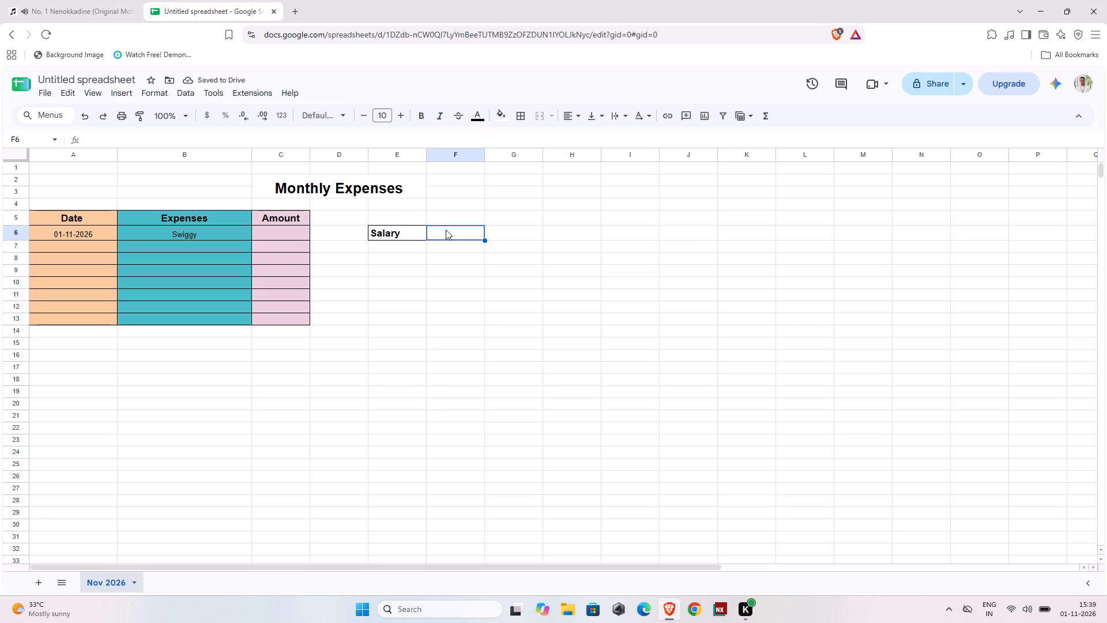
# Enter 20000 as the salary amount in cell F6.
pyautogui.write('2000')
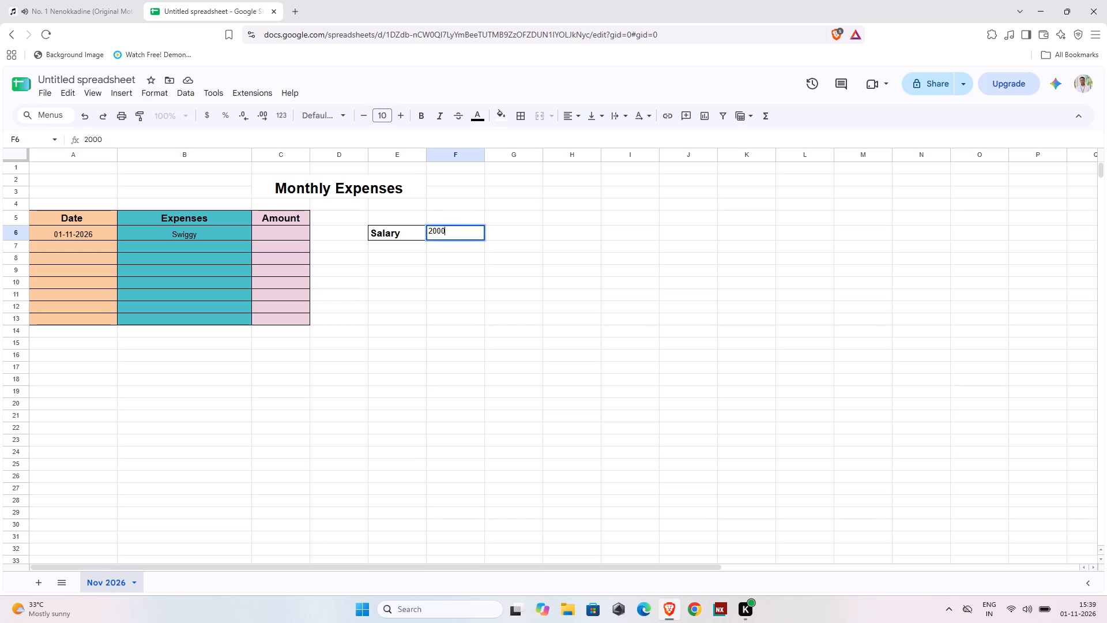
pyautogui.press('0')
pyautogui.press('Return')
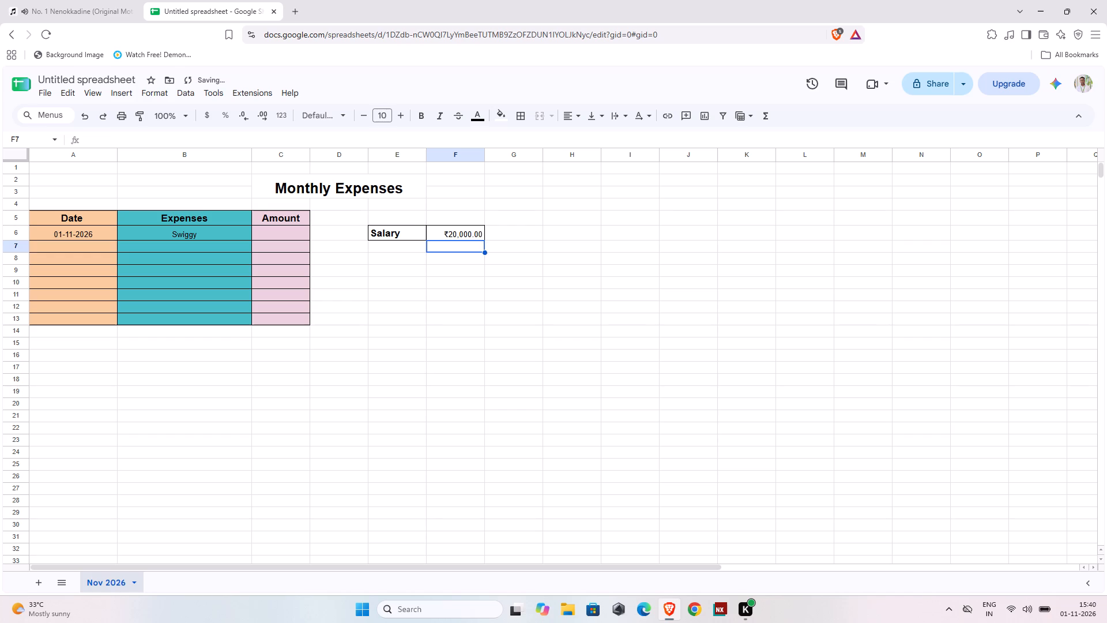
# Change the salary amount in cell F6 to 20003.
pyautogui.click(451, 232)
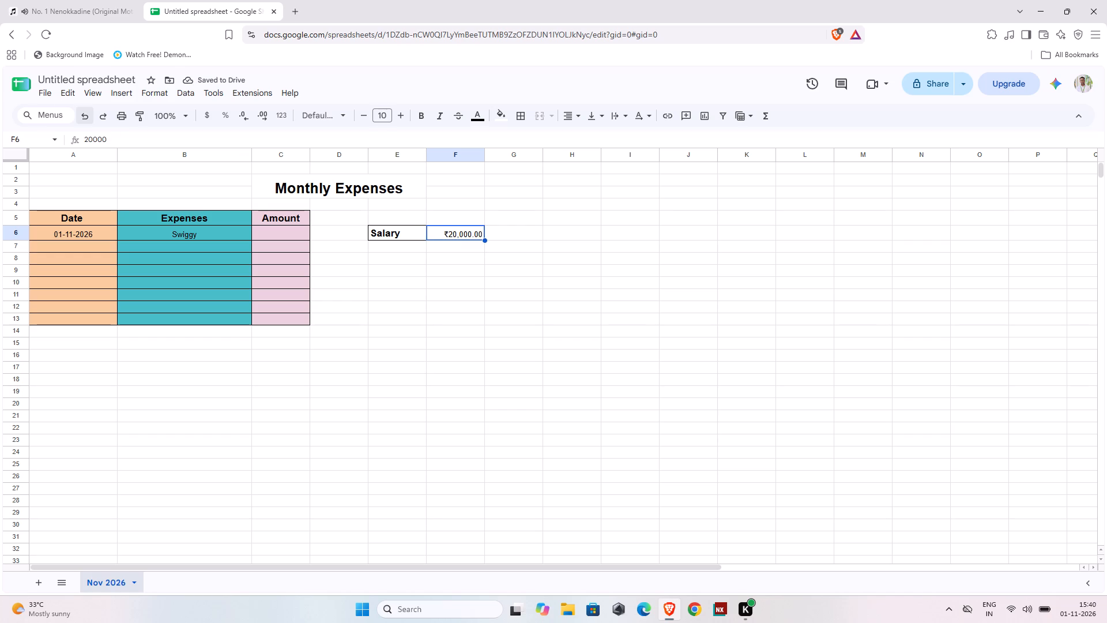
pyautogui.click(110, 140)
pyautogui.press('BackSpace')
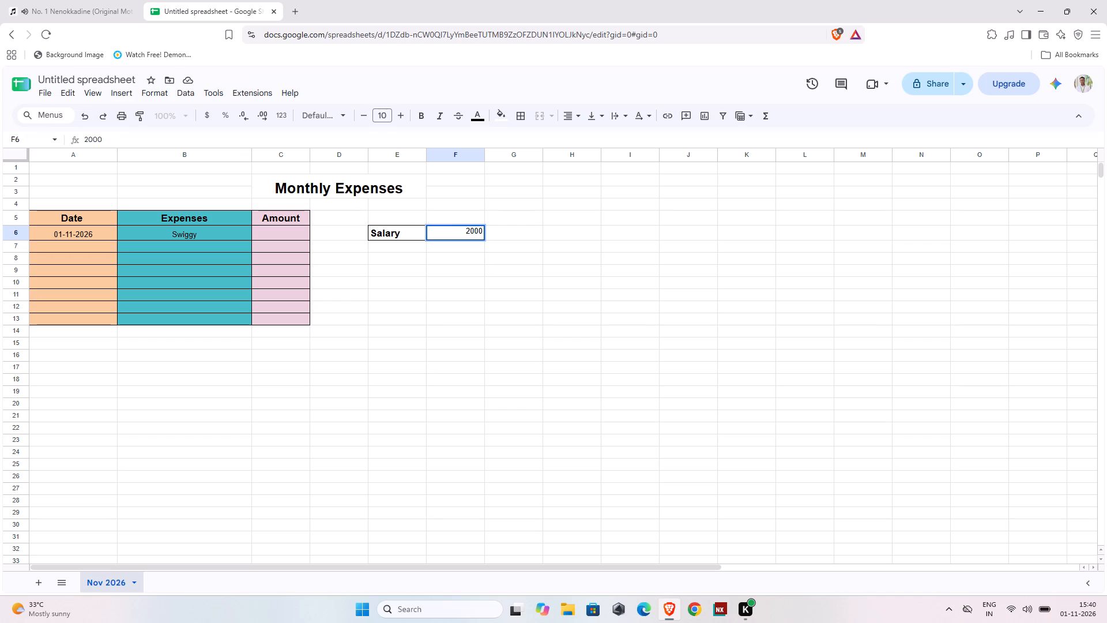
pyautogui.press('3')
pyautogui.press('Return')
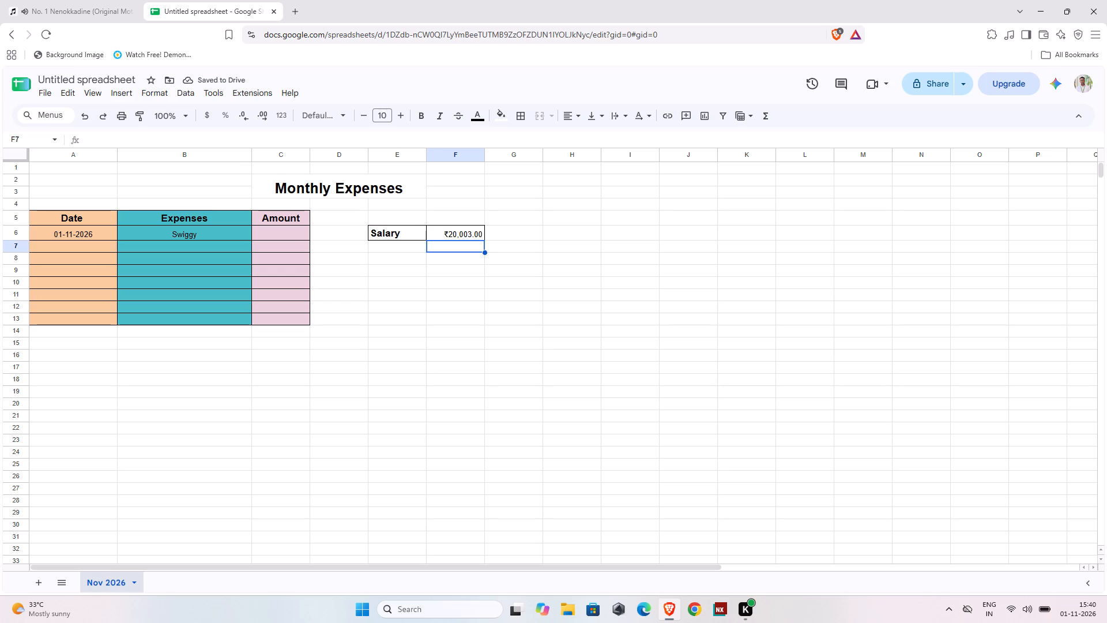
# Enter the label Remaning in cell E8, two rows below the Salary label.
pyautogui.click(387, 257)
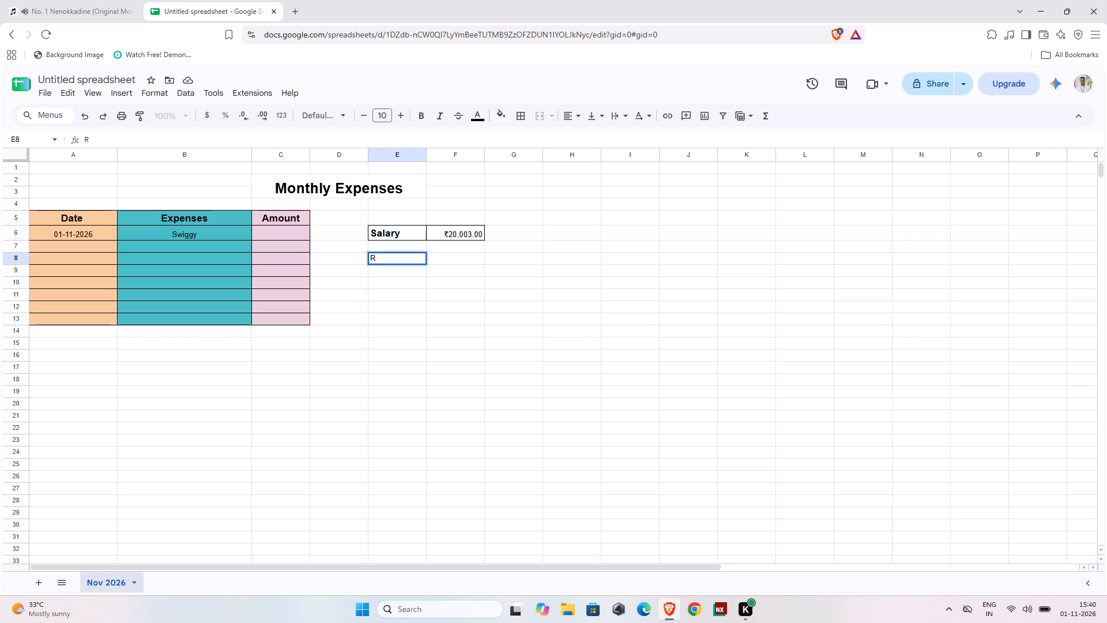
pyautogui.write('eamm')
pyautogui.press('BackSpace')
pyautogui.press('BackSpace')
pyautogui.press('BackSpace')
pyautogui.press('BackSpace')
pyautogui.write('eamin')
pyautogui.press('BackSpace')
pyautogui.press('BackSpace')
pyautogui.press('BackSpace')
pyautogui.press('BackSpace')
pyautogui.press('BackSpace')
pyautogui.press('BackSpace')
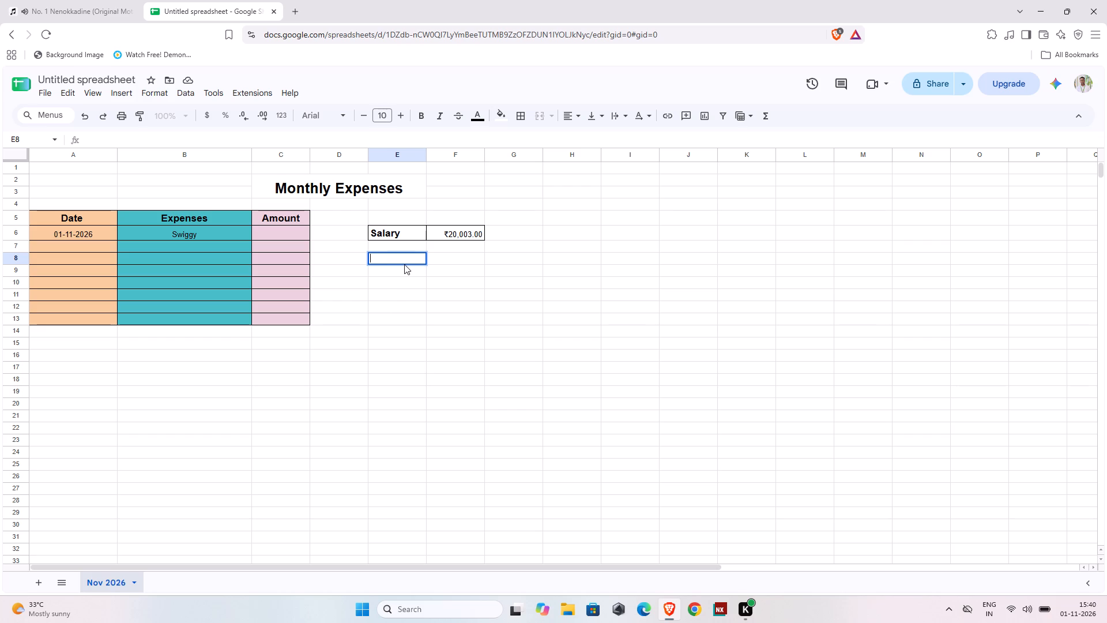
pyautogui.press('r')
pyautogui.write('emaning')
pyautogui.press('Return')
# Apply all borders to the Remaning label cell and its empty neighbour, E8:F8.
pyautogui.moveTo(405, 260); pyautogui.dragTo(454, 256)
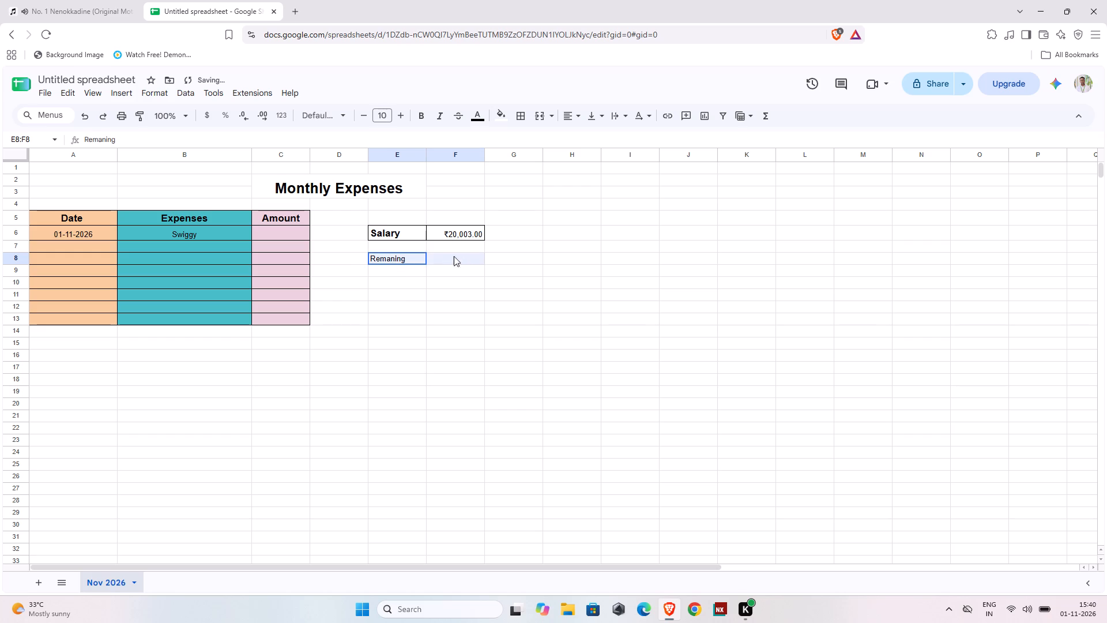
pyautogui.moveTo(454, 256); pyautogui.dragTo(464, 255)
pyautogui.click(518, 117)
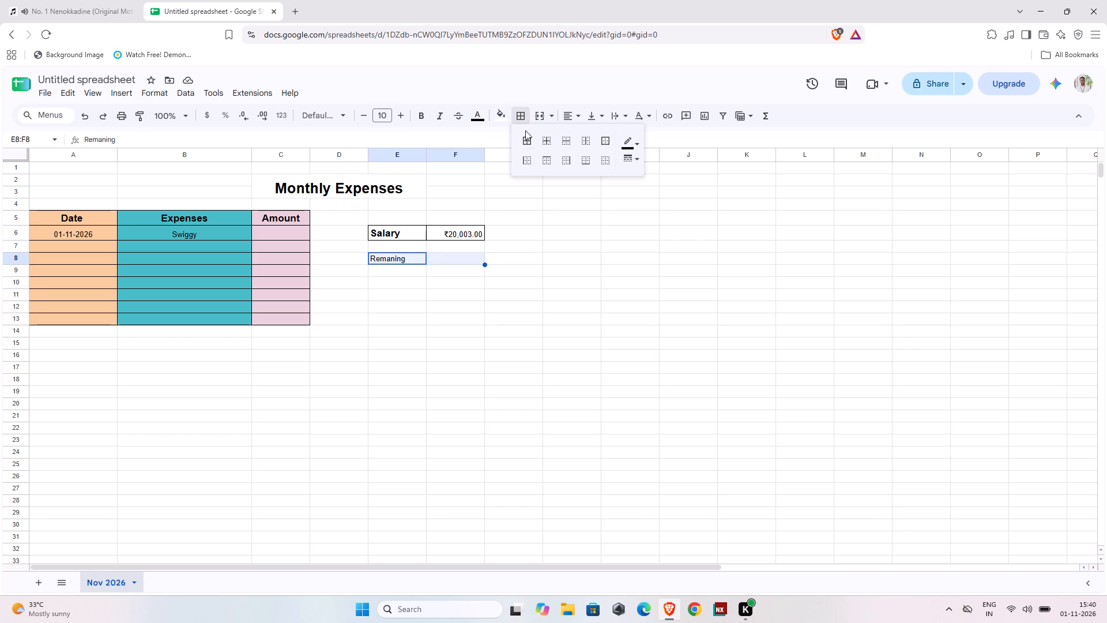
pyautogui.click(532, 142)
# Make cells E8:F8 bold with font size 13 to match the Salary label.
pyautogui.click(423, 115)
pyautogui.click(400, 115)
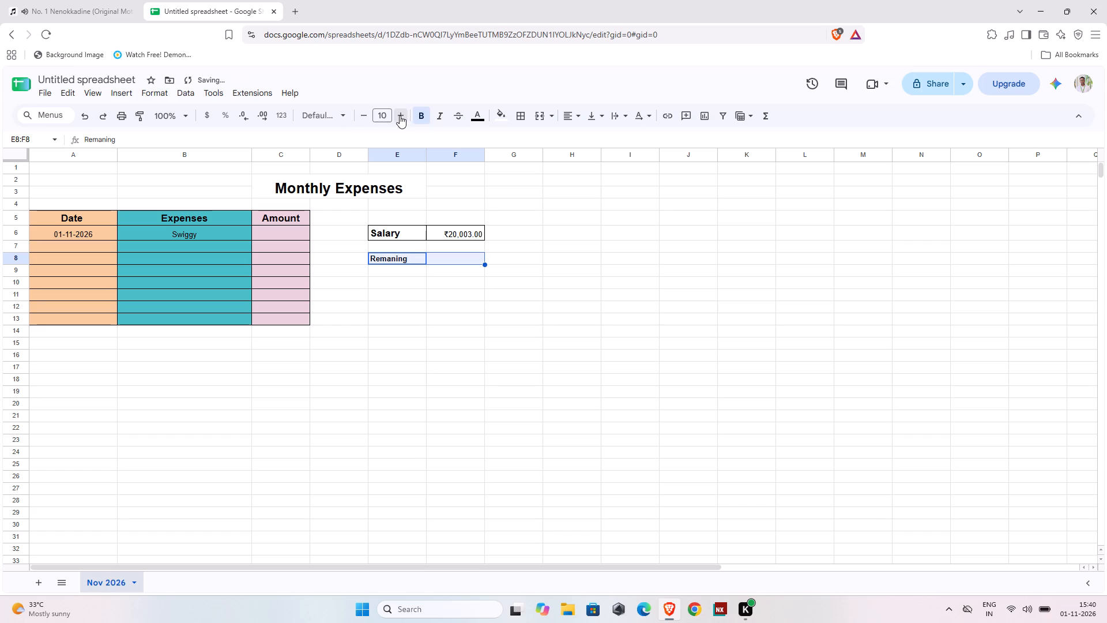
pyautogui.click(400, 115)
pyautogui.click(392, 236)
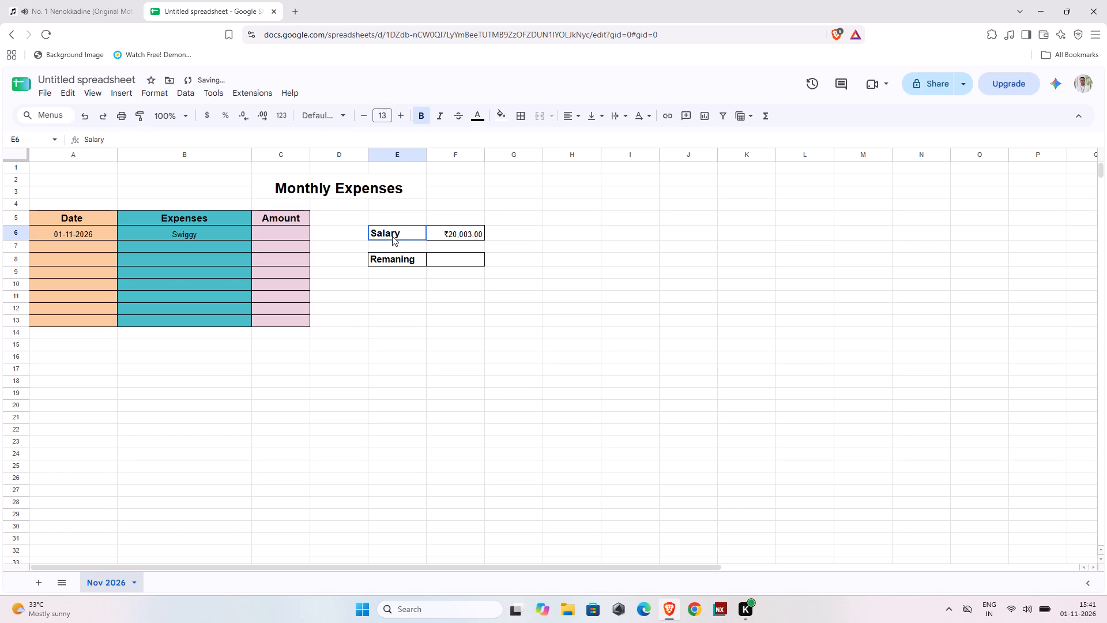
pyautogui.click(393, 266)
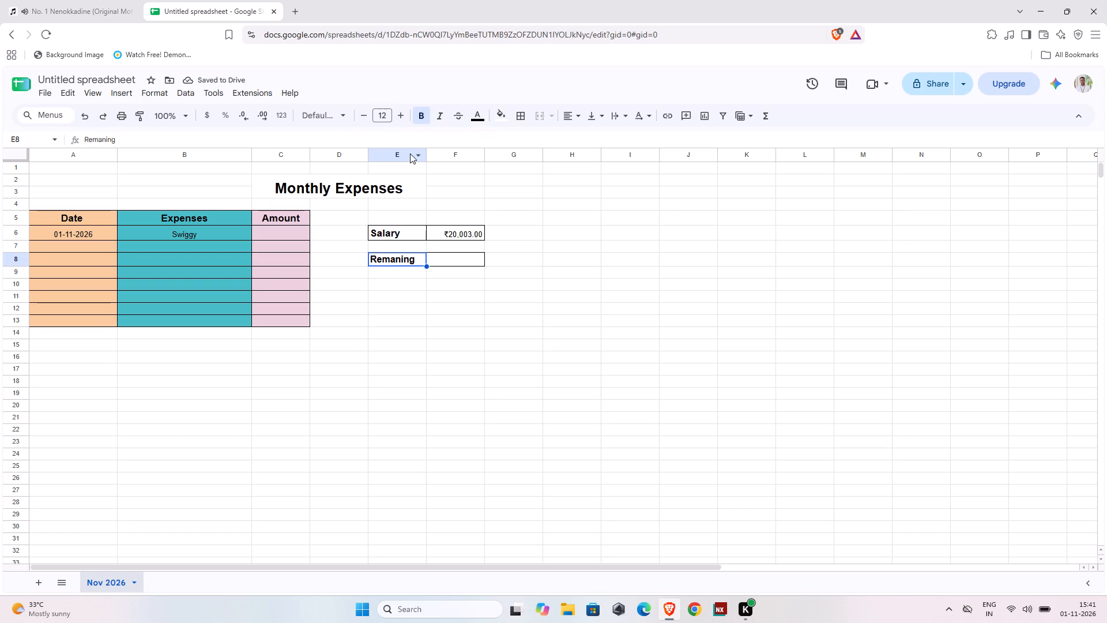
pyautogui.moveTo(394, 260); pyautogui.dragTo(449, 254)
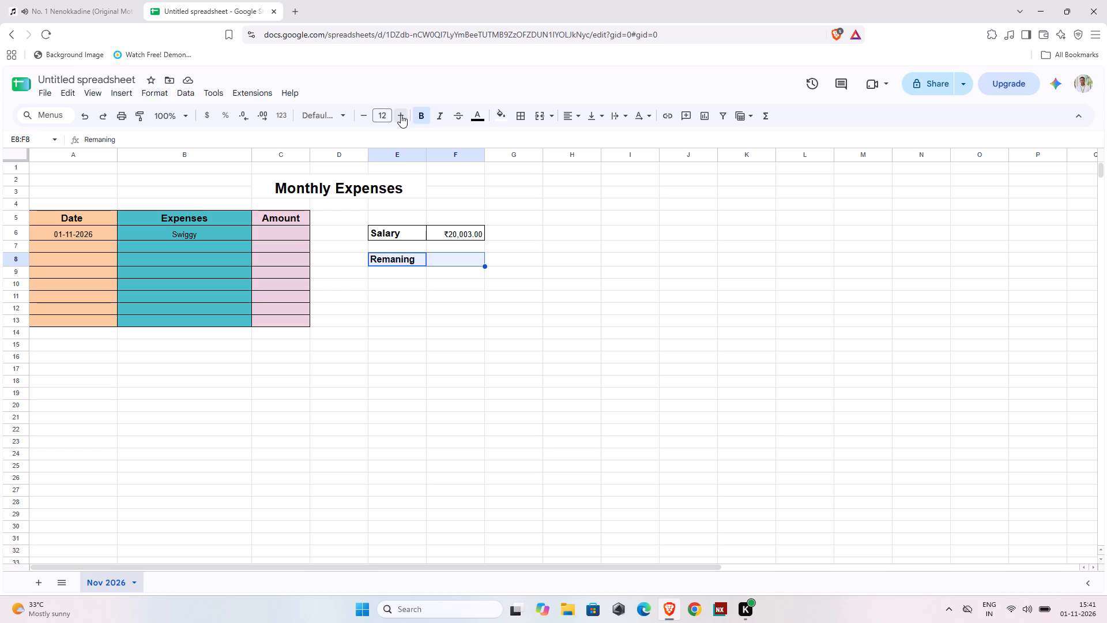
pyautogui.click(401, 115)
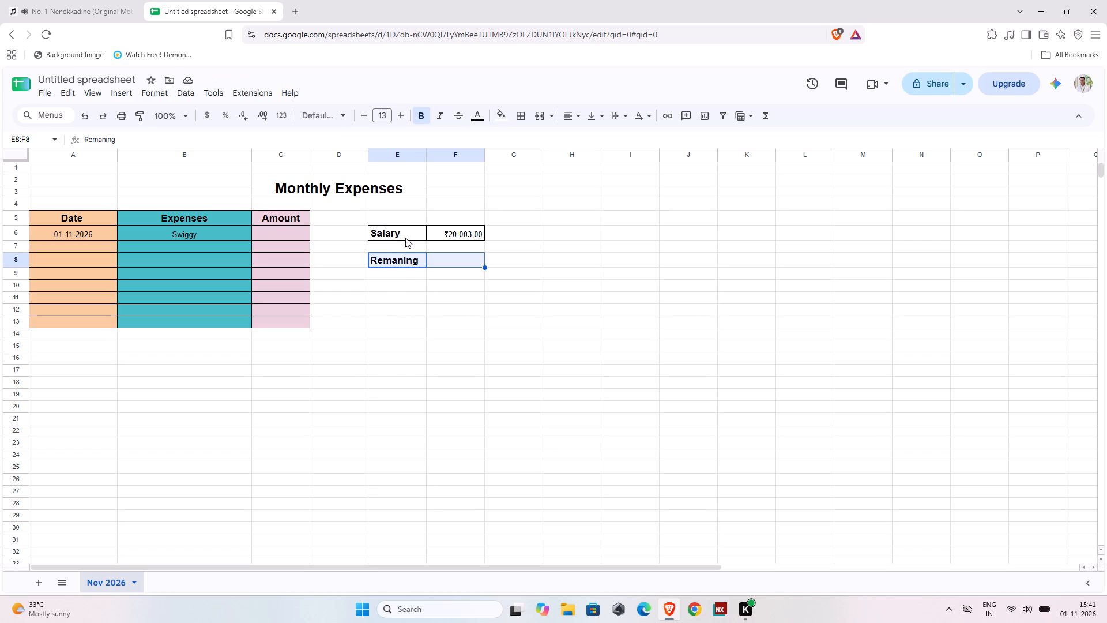
# Replace the label in cell E8 with Spended.
pyautogui.doubleClick(394, 264)
pyautogui.click(159, 144)
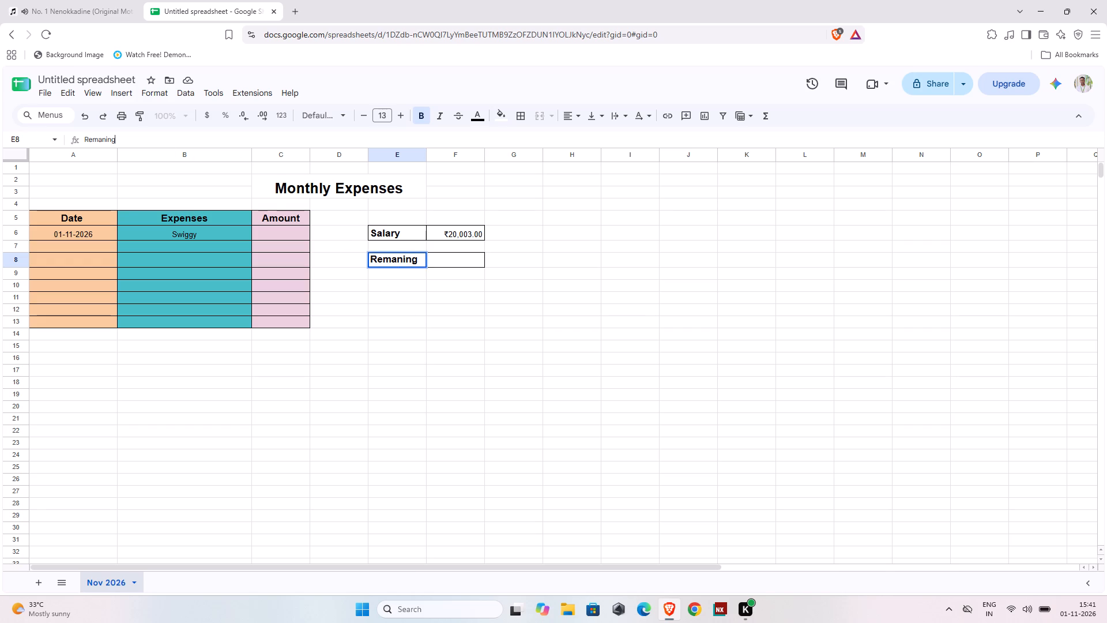
pyautogui.press('BackSpace')
pyautogui.press('BackSpace')
pyautogui.press('BackSpace')
pyautogui.press('BackSpace')
pyautogui.press('BackSpace')
pyautogui.press('BackSpace')
pyautogui.press('BackSpace')
pyautogui.press('BackSpace')
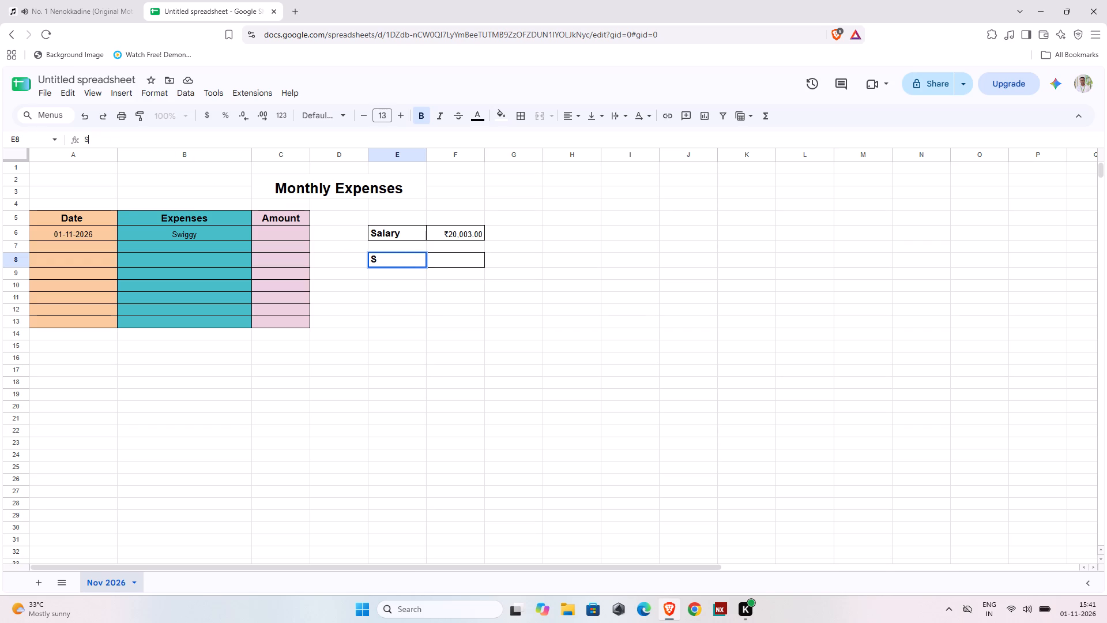
pyautogui.write('pended')
pyautogui.press('Return')
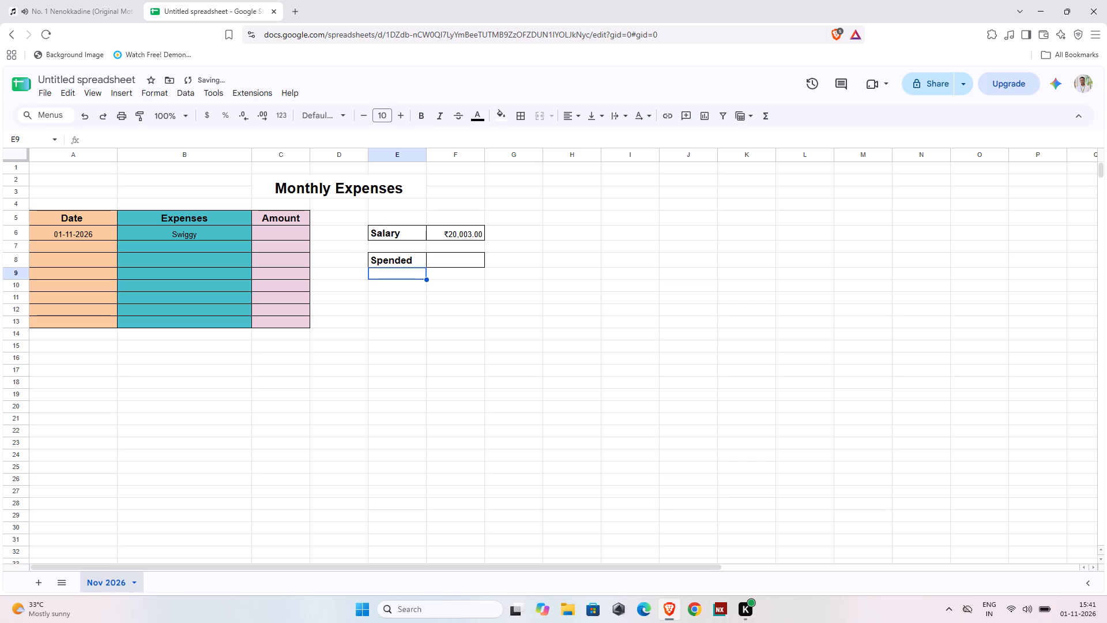
# Enter the label Remaning in cell E10, two rows below the Spended label.
pyautogui.press('Return')
pyautogui.press('Return')
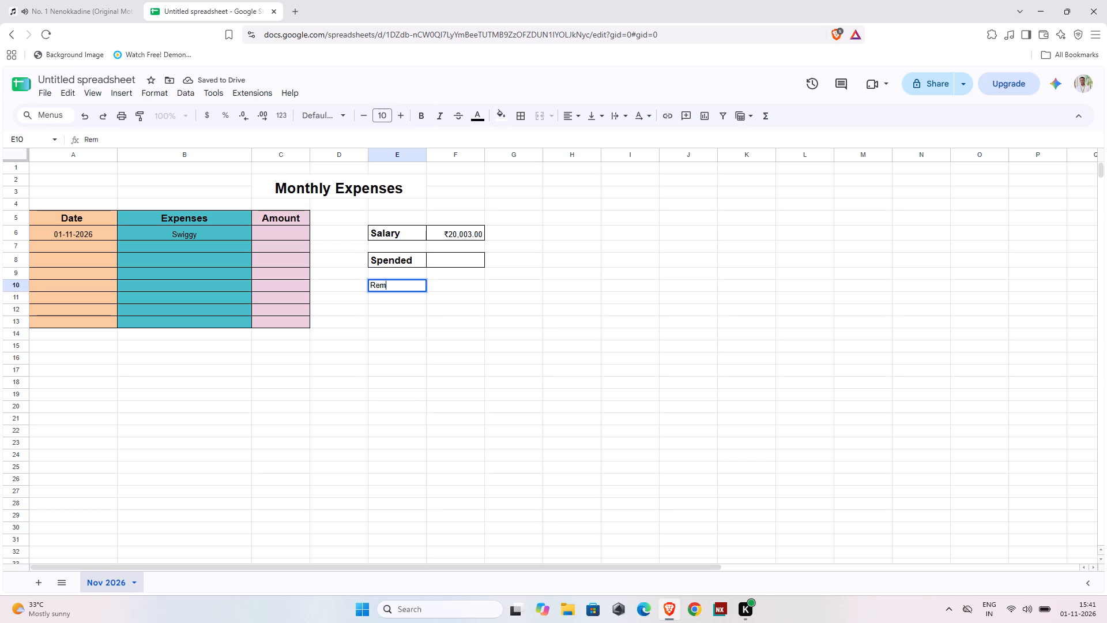
pyautogui.write('aning')
pyautogui.press('Return')
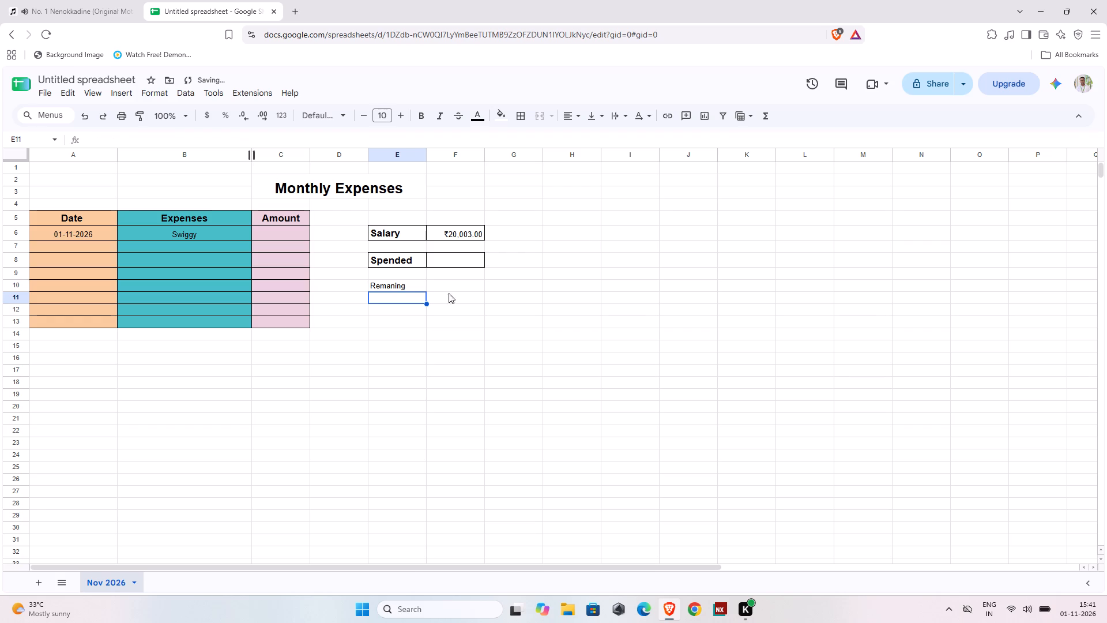
# Apply all borders to the Remaning label cell and its empty neighbour, E10:F10.
pyautogui.click(455, 286)
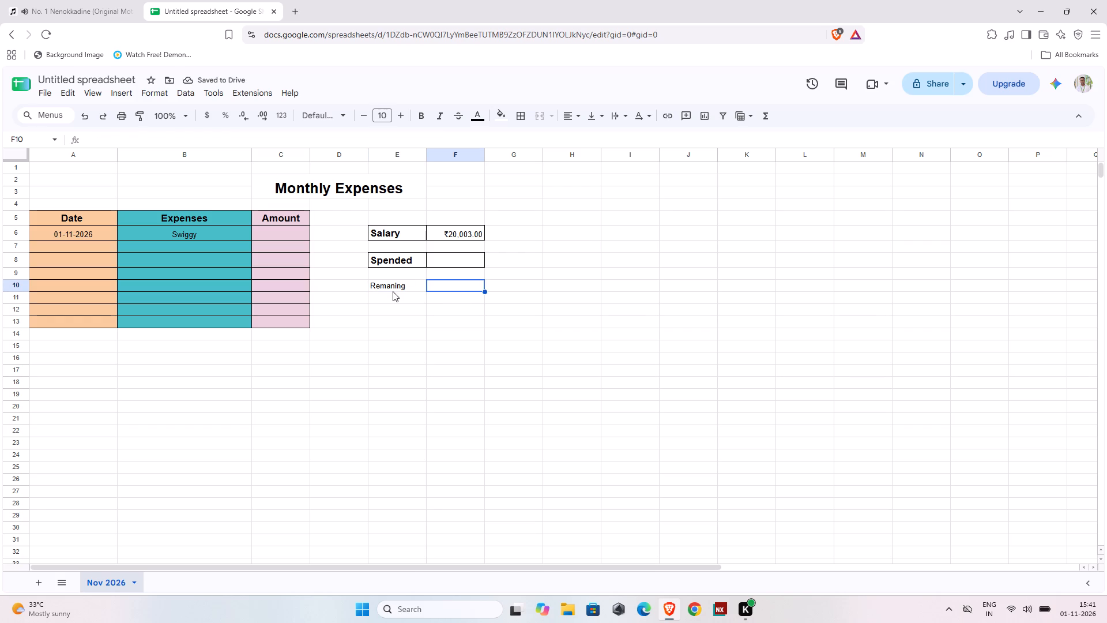
pyautogui.click(393, 291)
pyautogui.click(393, 291)
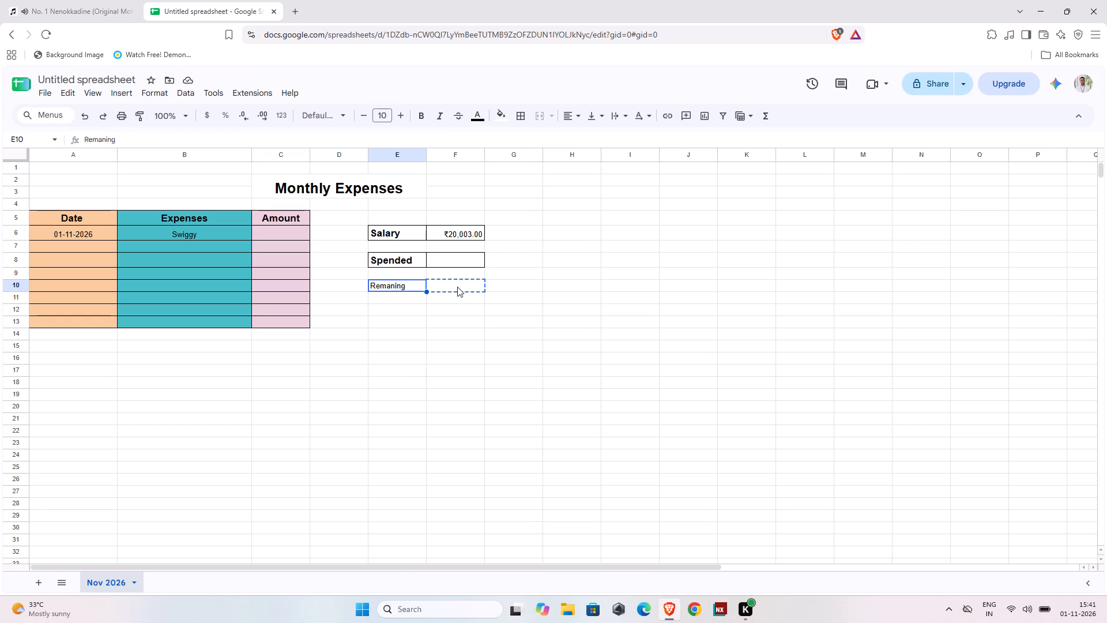
pyautogui.press('Escape')
pyautogui.moveTo(396, 287); pyautogui.dragTo(453, 282)
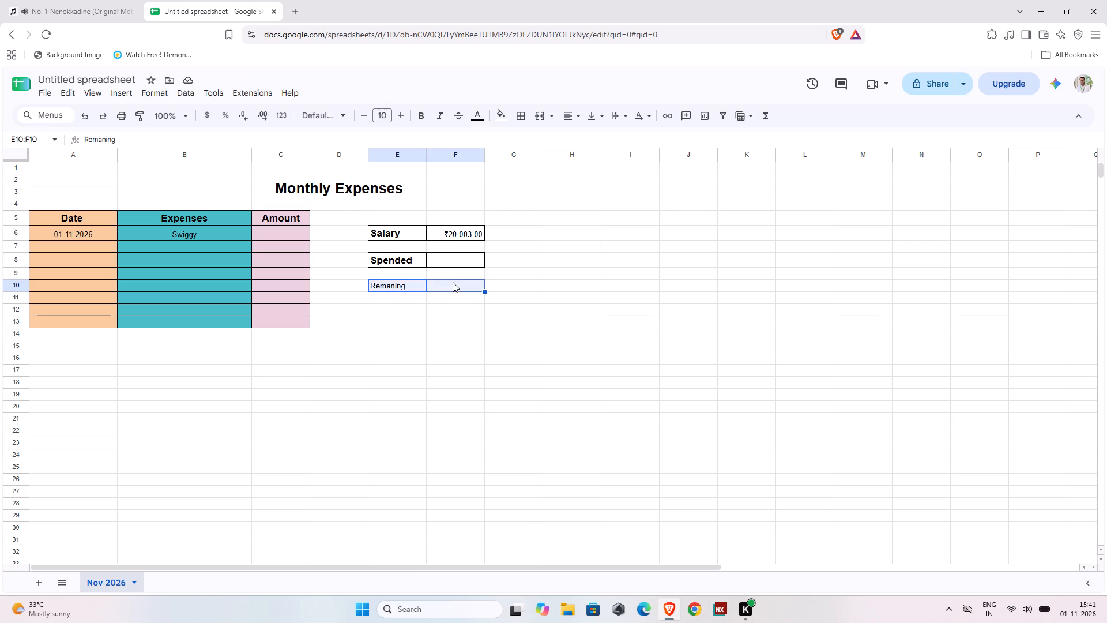
pyautogui.click(525, 119)
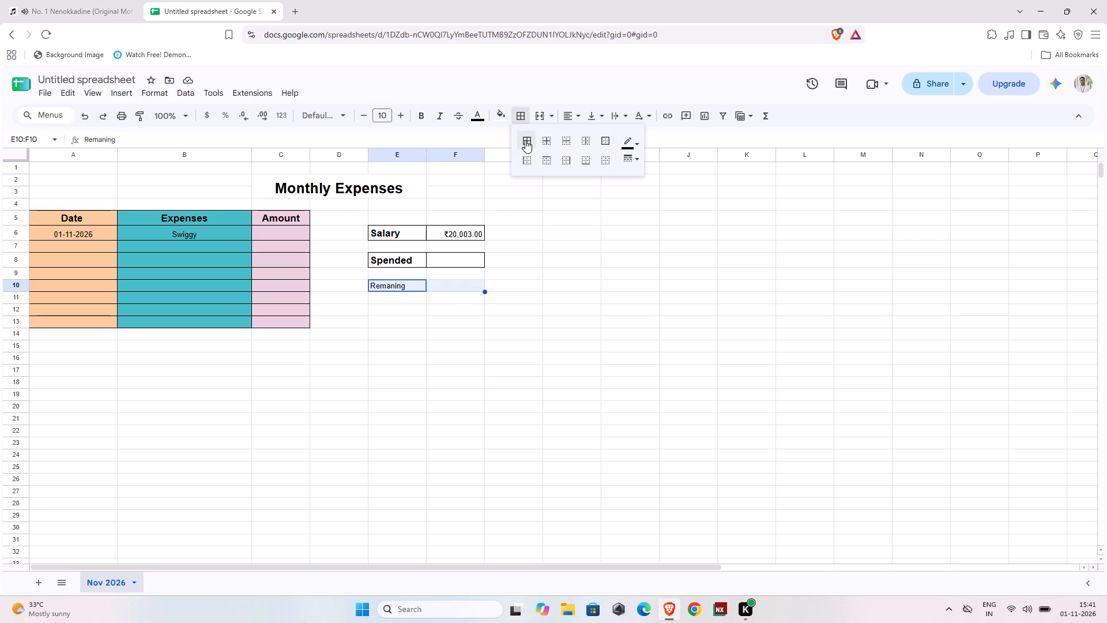
pyautogui.click(525, 140)
# Make cells E10:F10 bold with font size 13 to match the labels above.
pyautogui.click(420, 117)
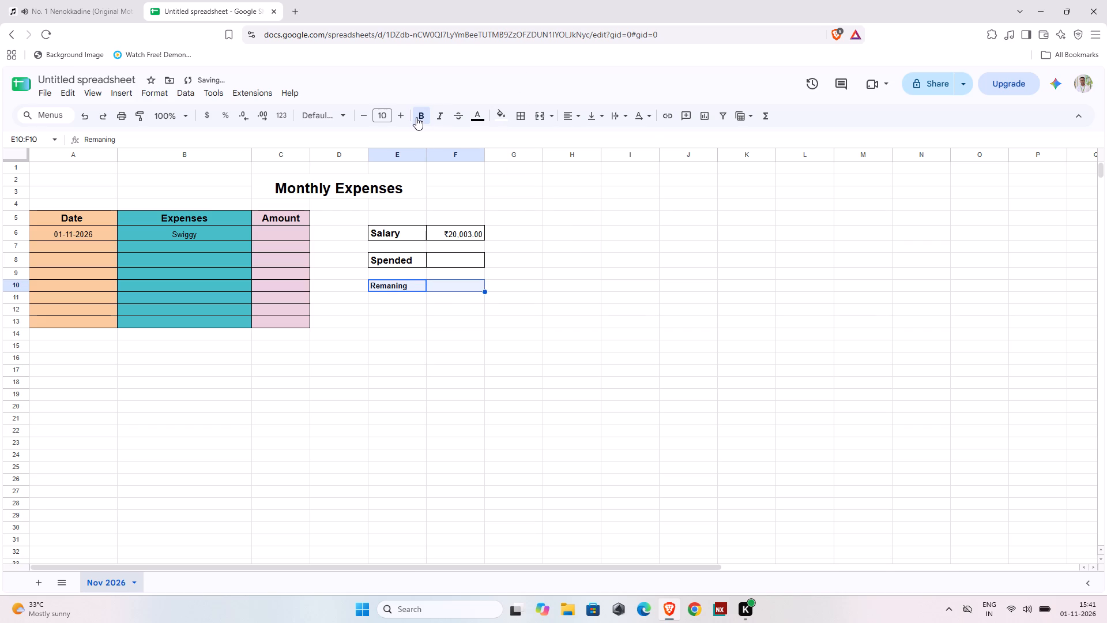
pyautogui.doubleClick(401, 117)
pyautogui.click(401, 117)
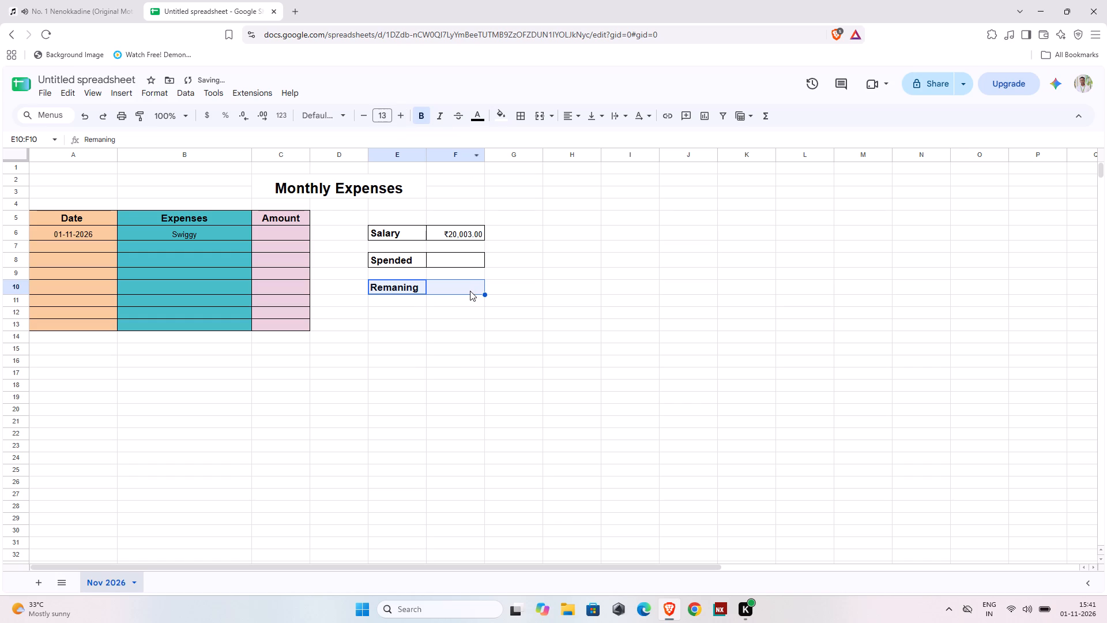
pyautogui.click(450, 332)
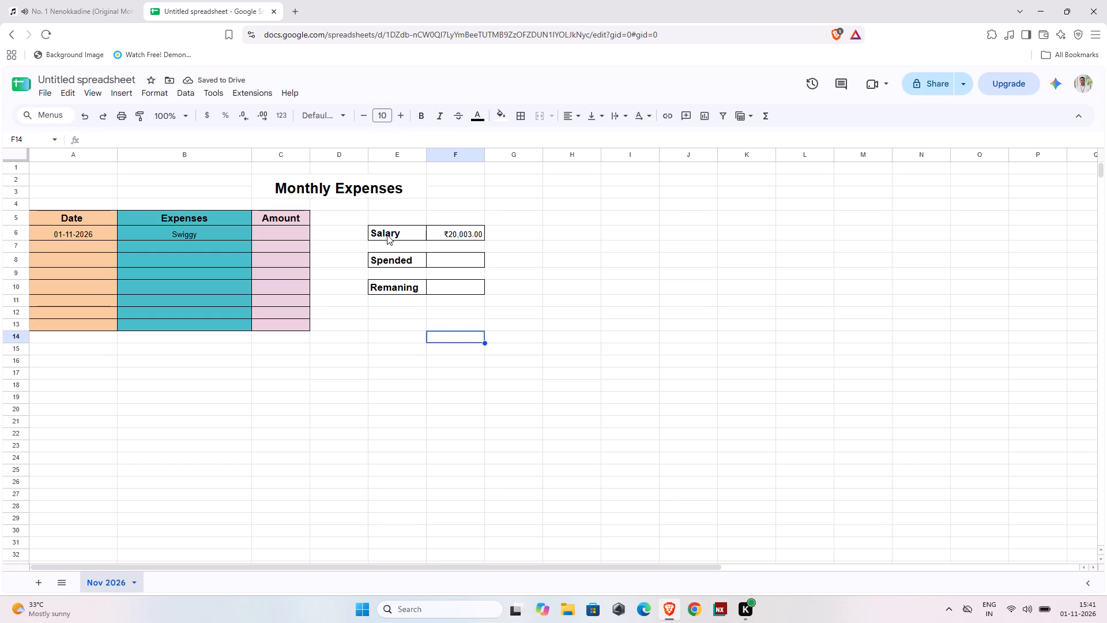
# Fill the Salary label and amount cells, E6:F6, with bright green.
pyautogui.click(387, 235)
pyautogui.moveTo(387, 235); pyautogui.dragTo(442, 234)
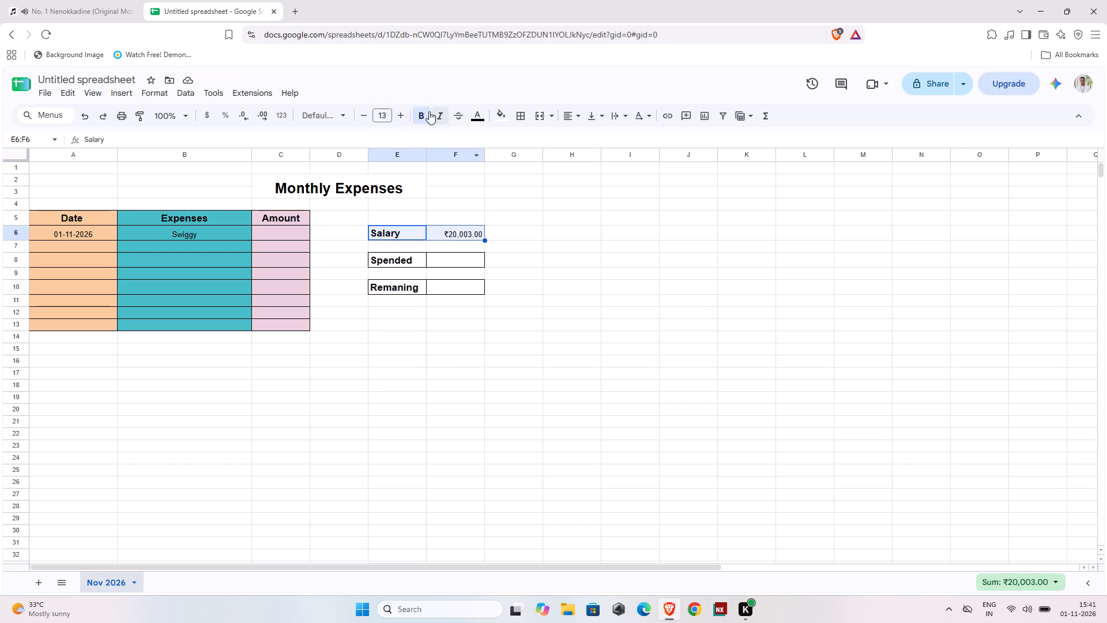
pyautogui.click(506, 118)
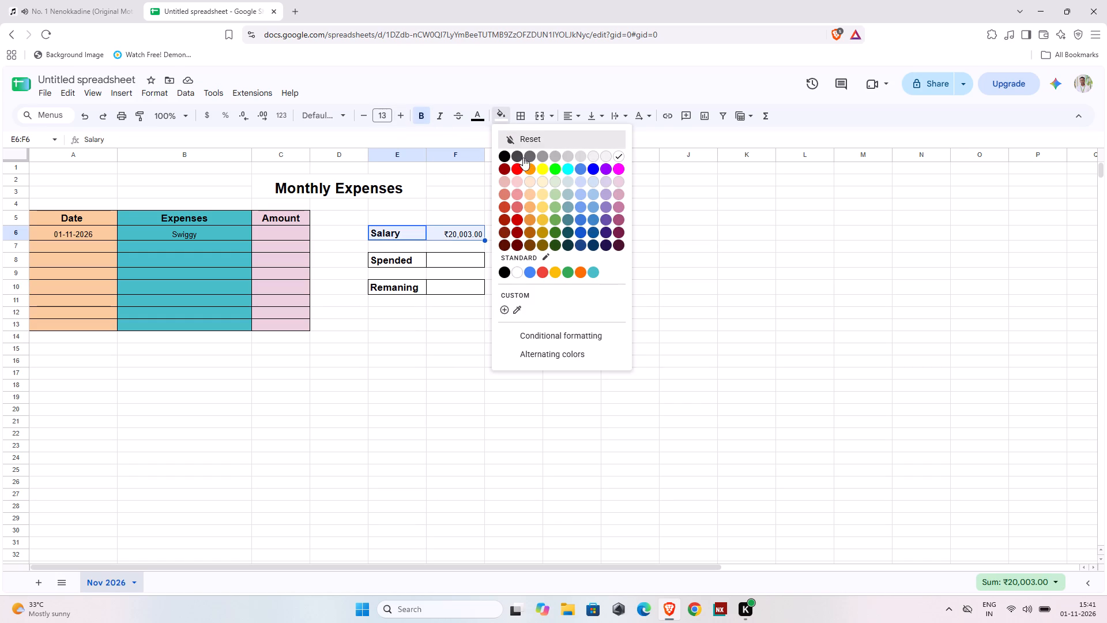
pyautogui.click(552, 170)
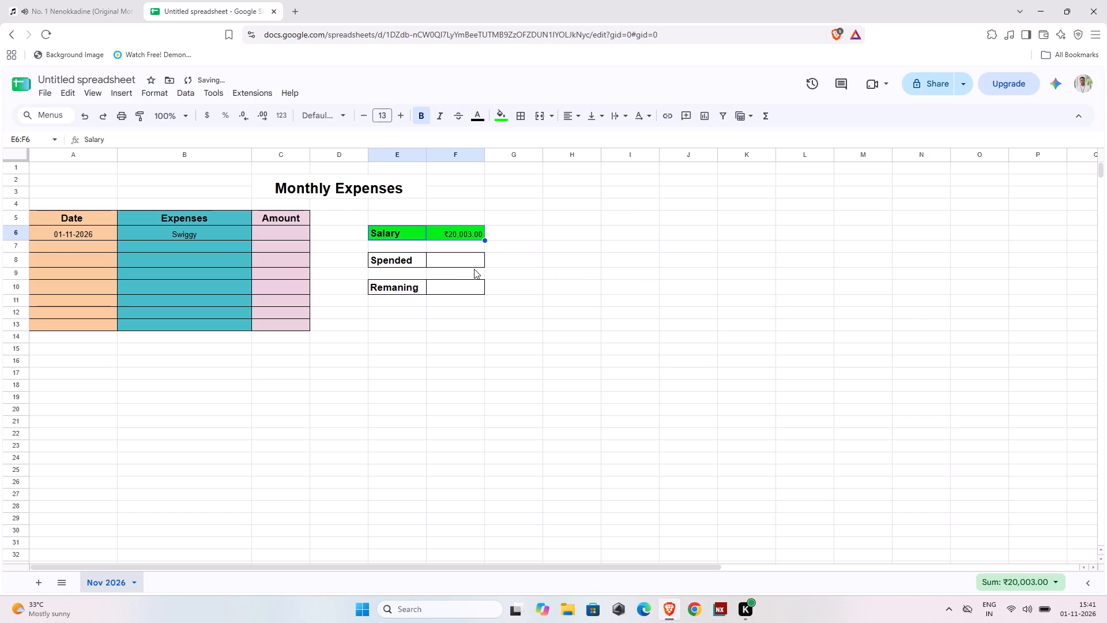
# Fill the Spended label and its value cell, E8:F8, with light red.
pyautogui.moveTo(402, 264); pyautogui.dragTo(449, 260)
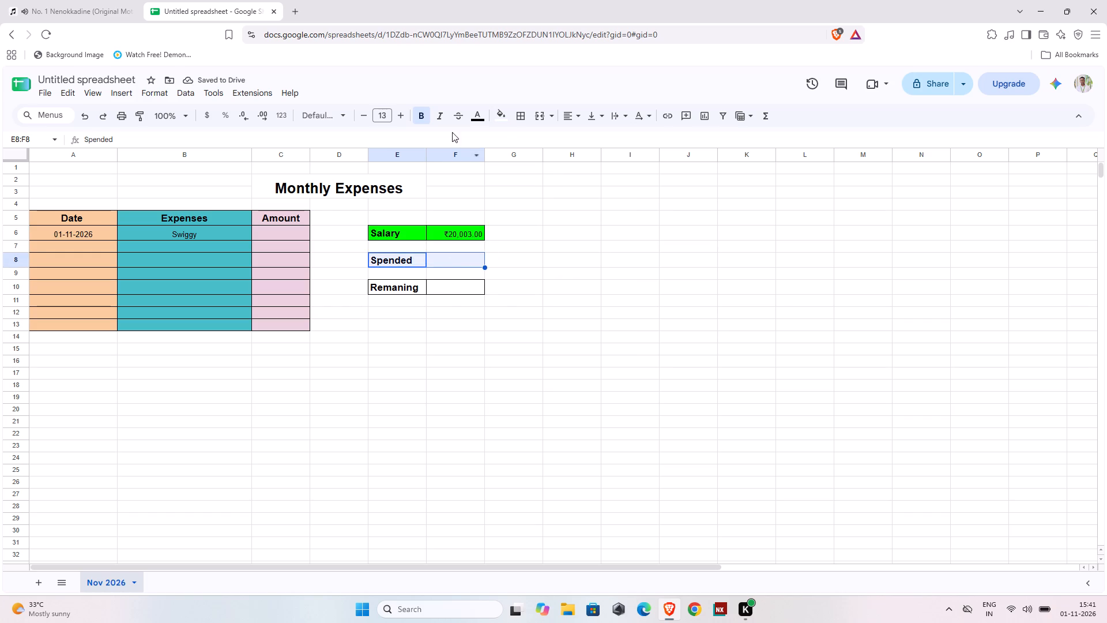
pyautogui.click(500, 113)
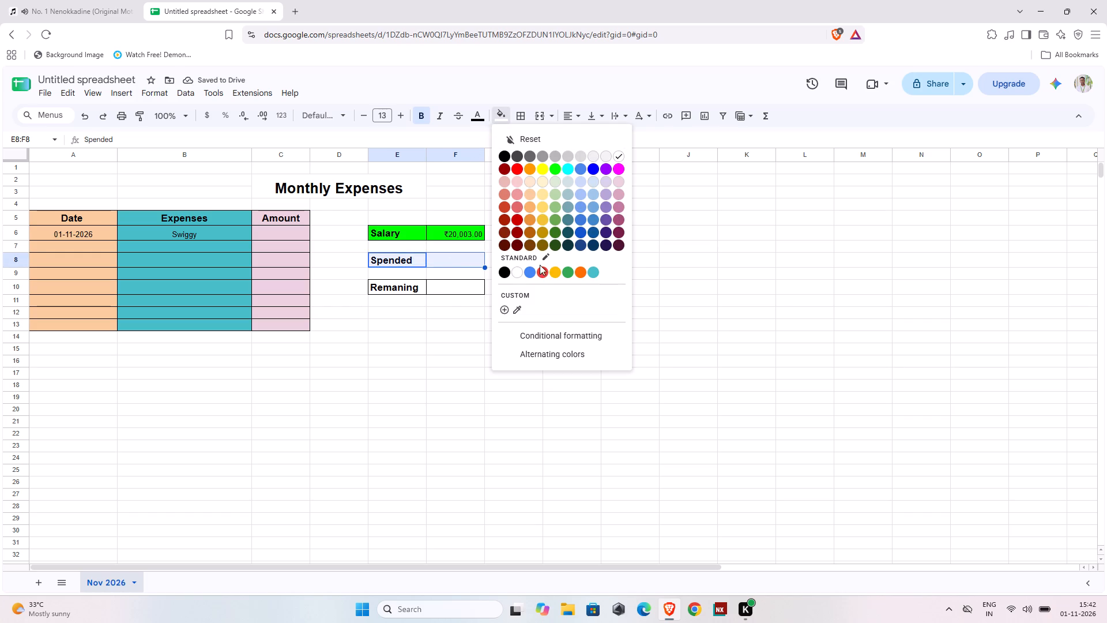
pyautogui.click(517, 218)
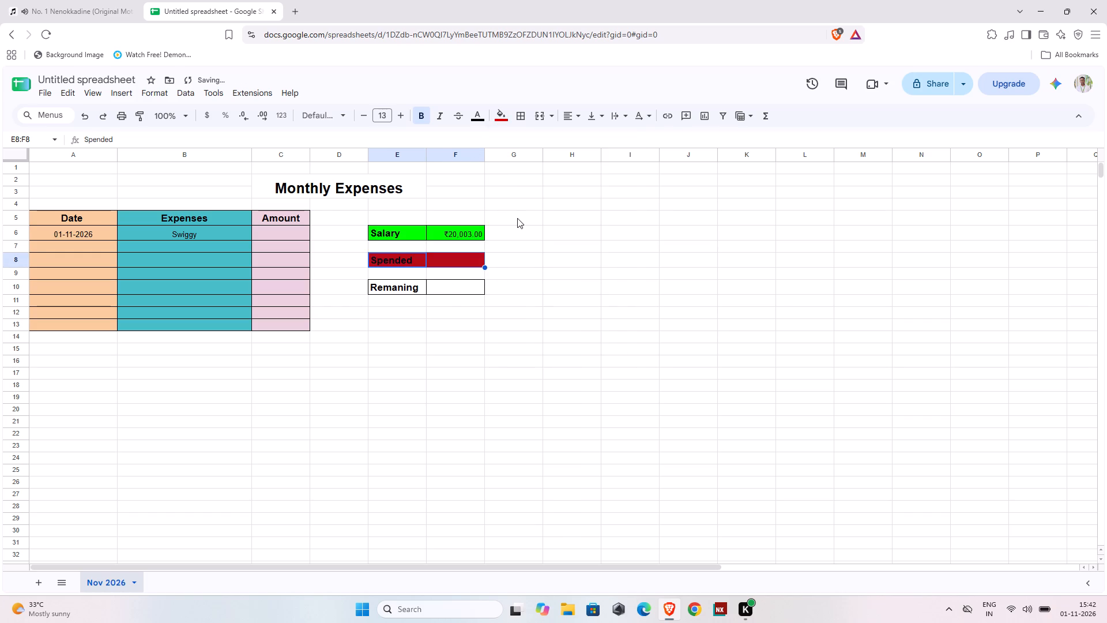
pyautogui.click(503, 112)
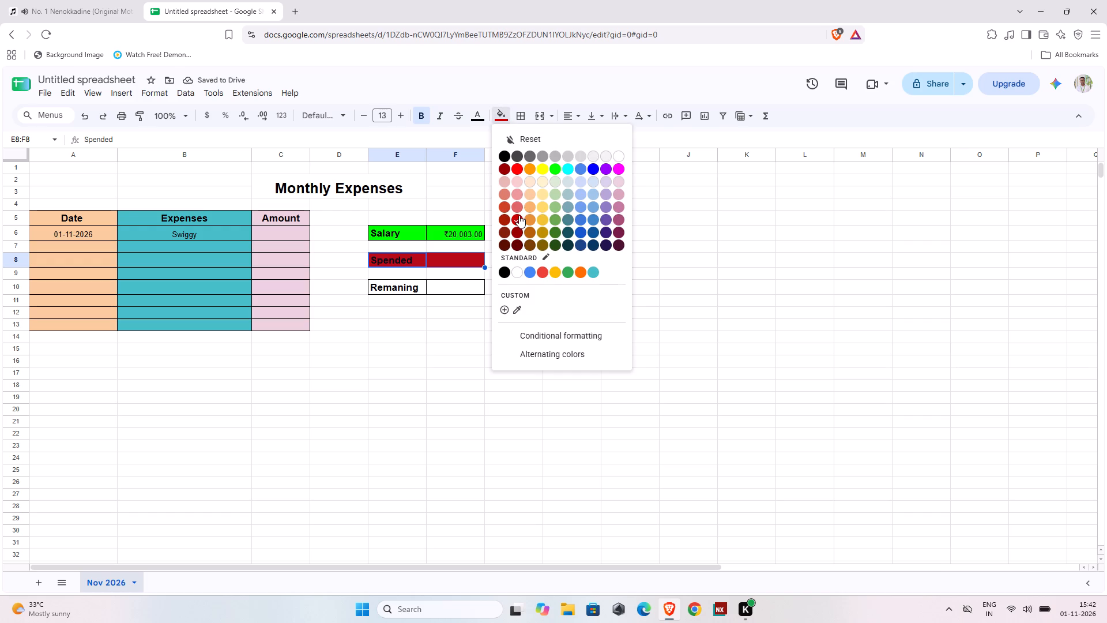
pyautogui.click(518, 210)
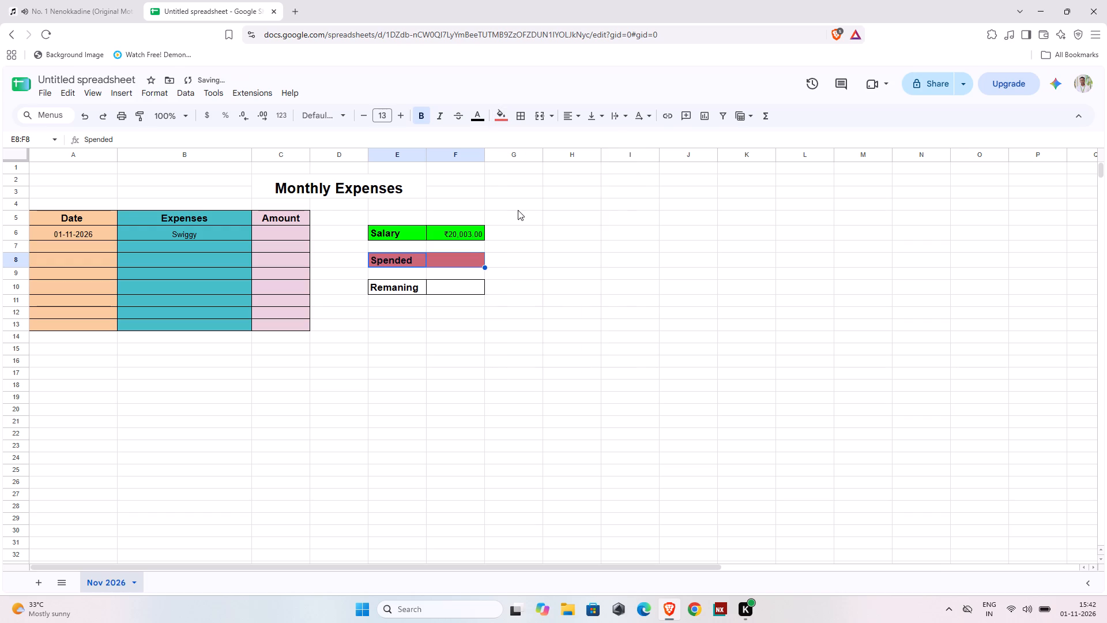
# Fill the Remaning label and its value cell, E10:F10, with light blue.
pyautogui.moveTo(393, 292); pyautogui.dragTo(451, 291)
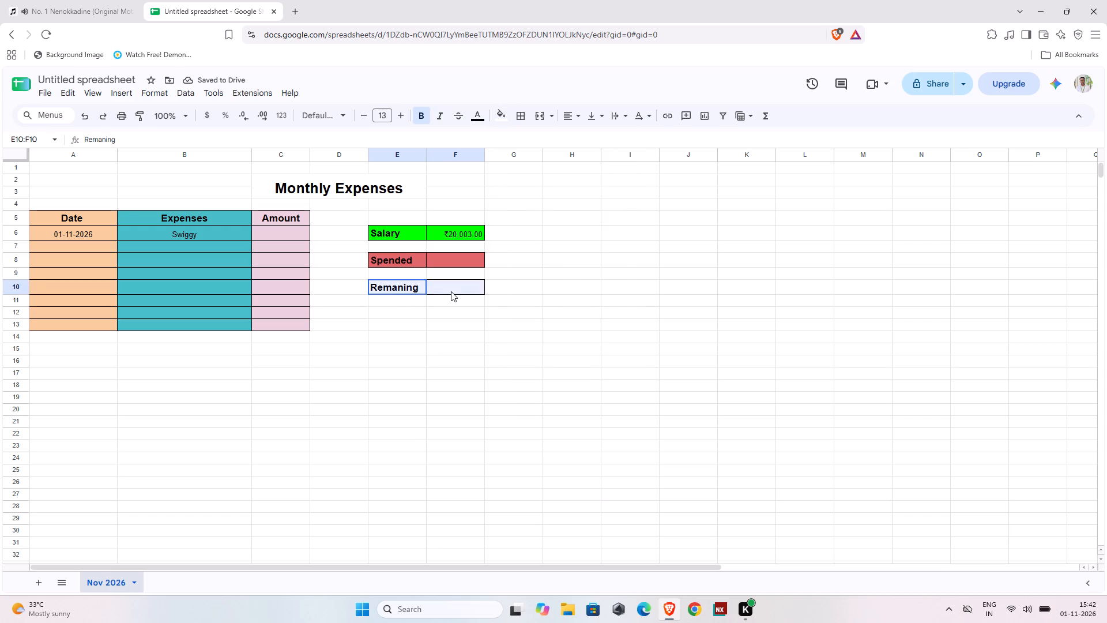
pyautogui.click(498, 118)
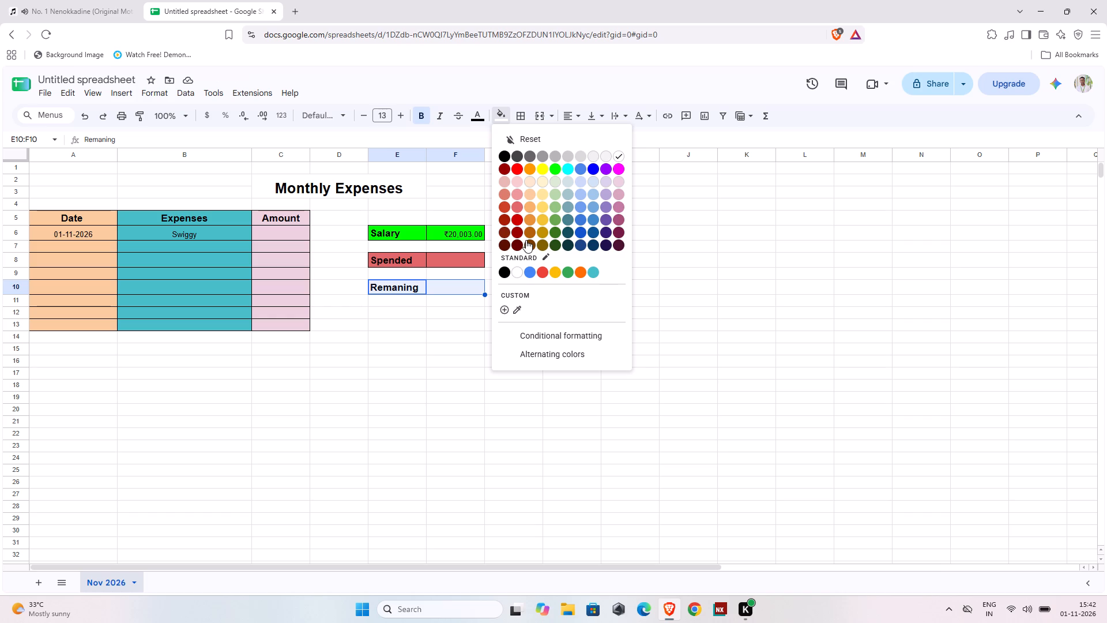
pyautogui.click(582, 220)
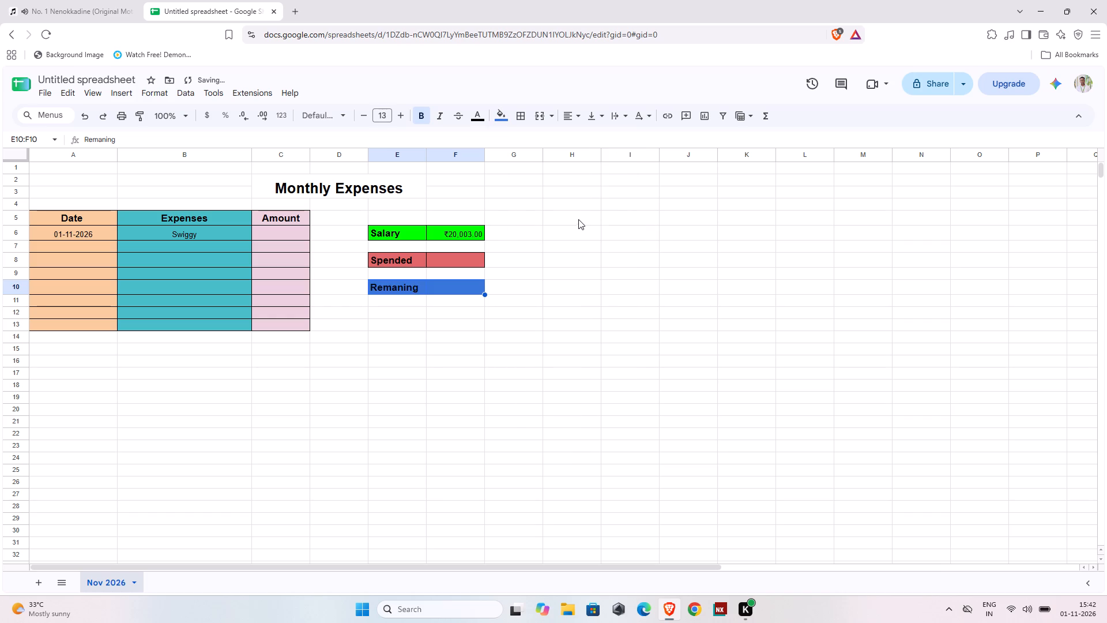
pyautogui.click(499, 122)
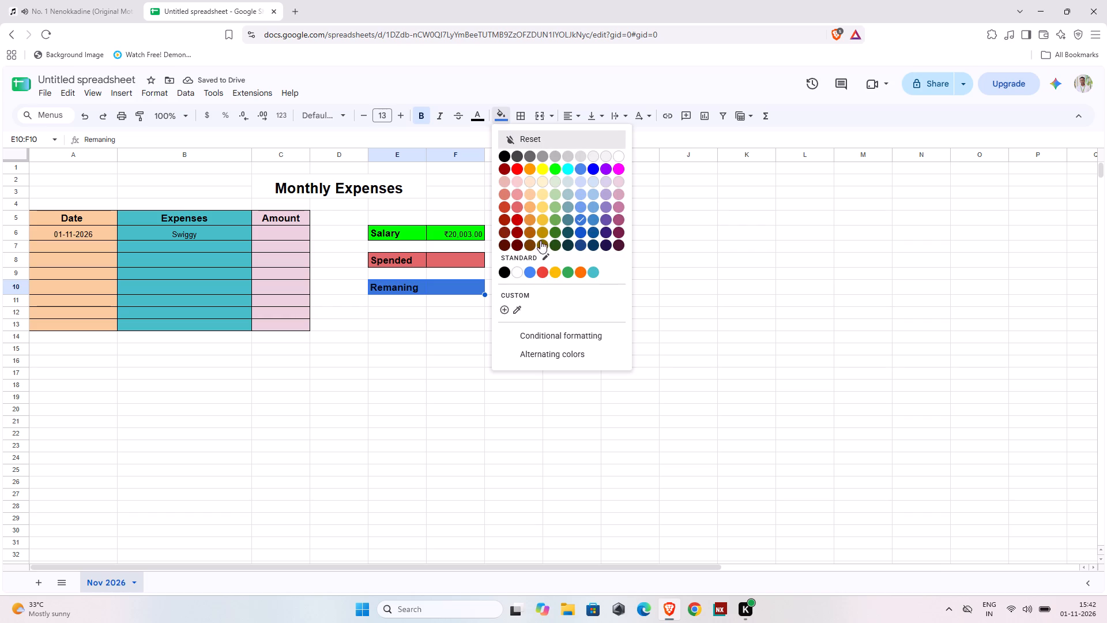
pyautogui.click(580, 208)
pyautogui.click(459, 359)
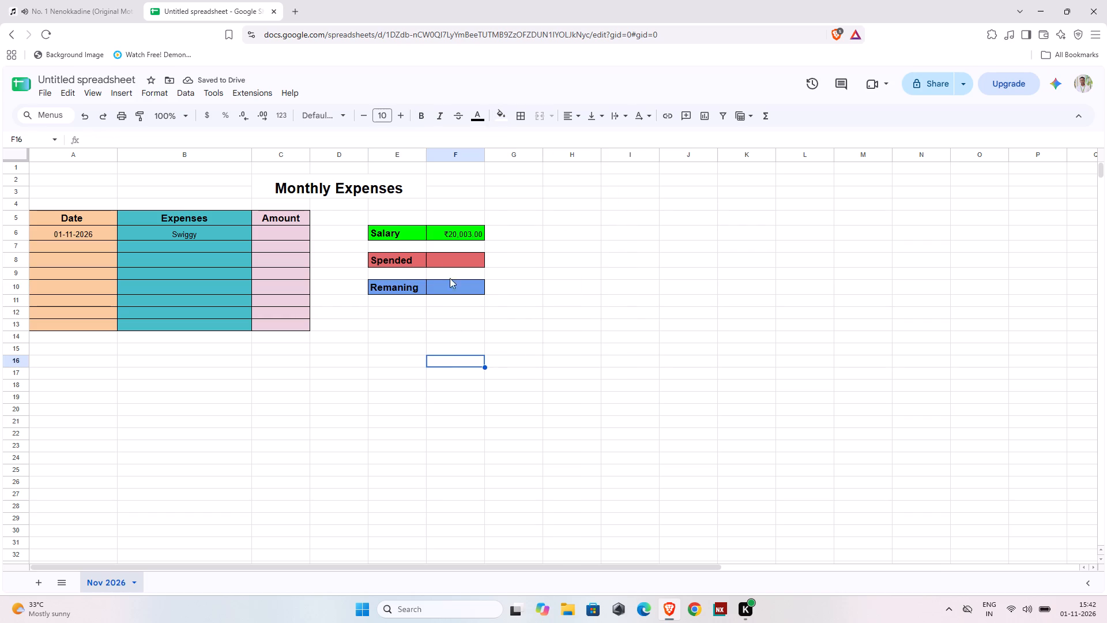
# Make the value cells F6:F9 bold with font size 12.
pyautogui.moveTo(440, 231); pyautogui.dragTo(453, 278)
pyautogui.click(424, 111)
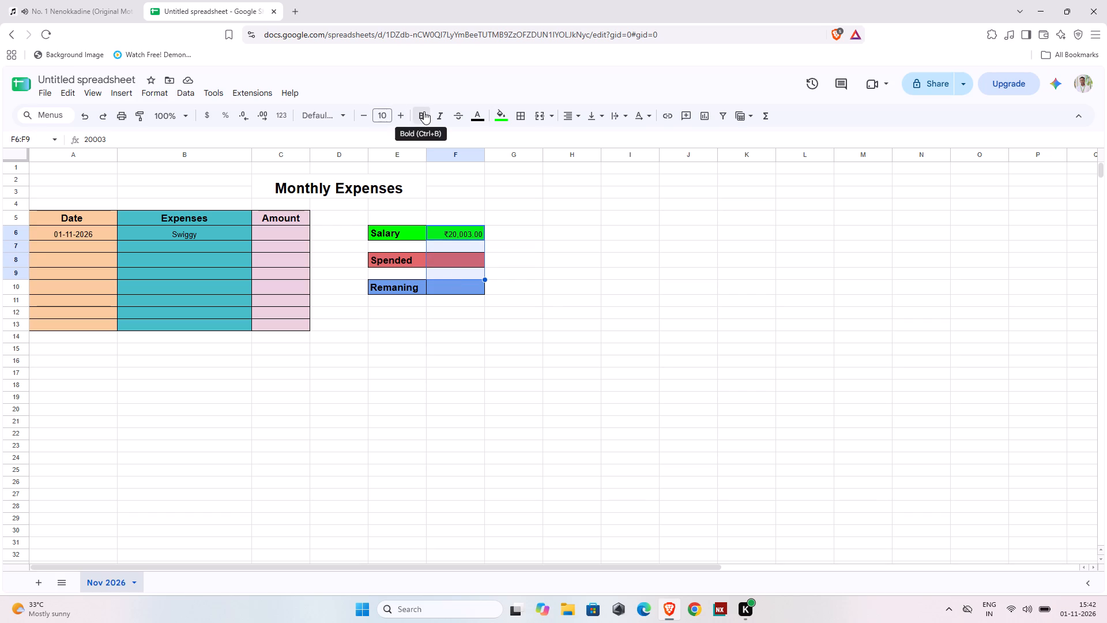
pyautogui.click(399, 115)
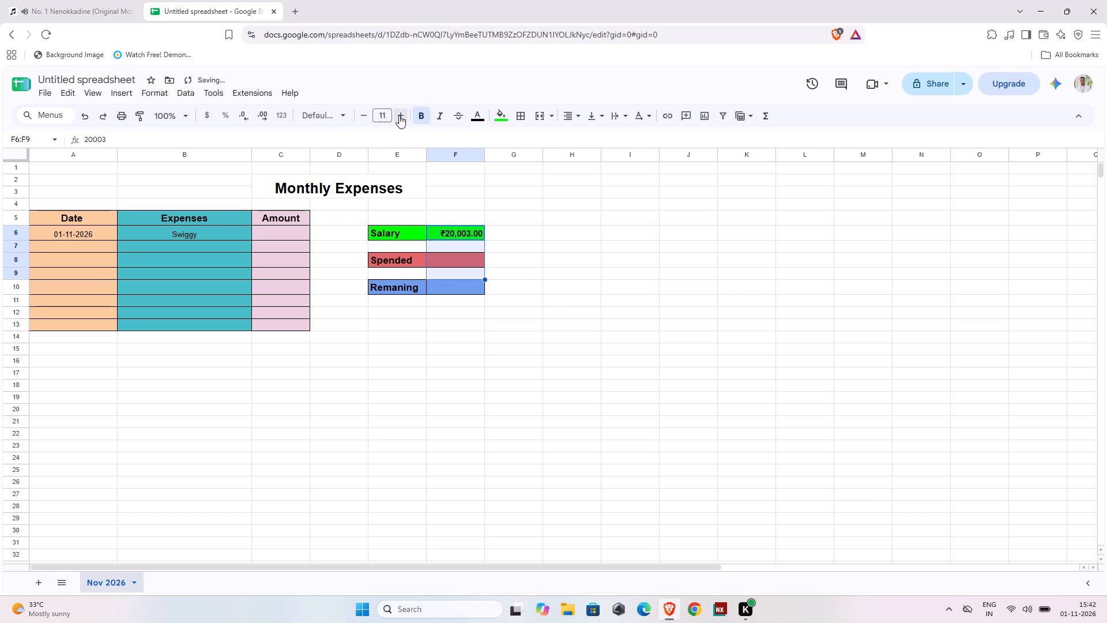
pyautogui.click(399, 115)
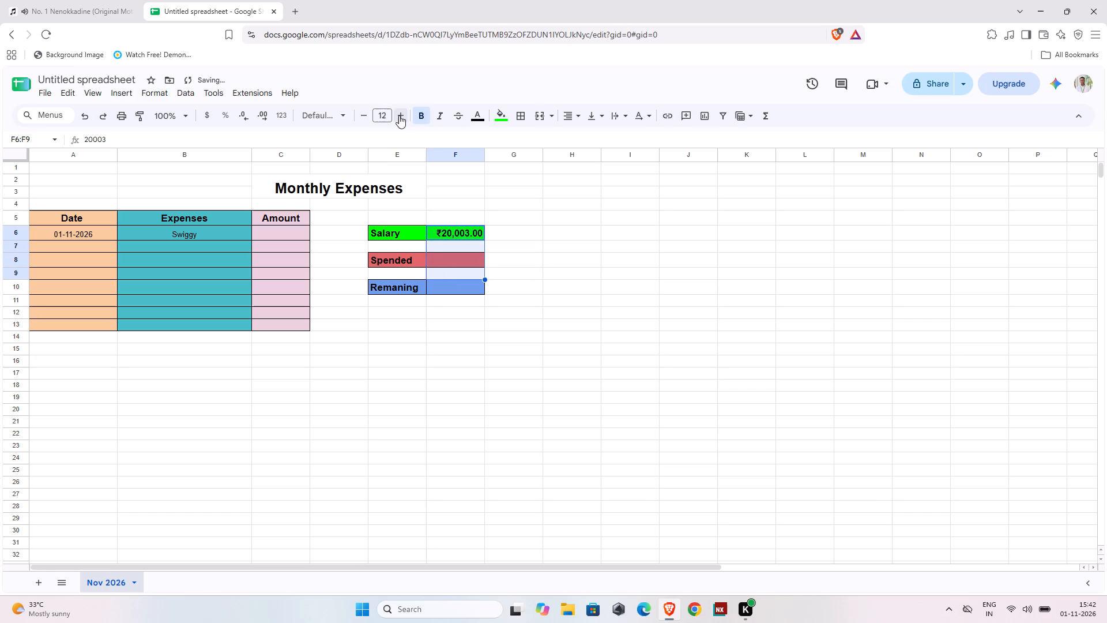
pyautogui.click(107, 181)
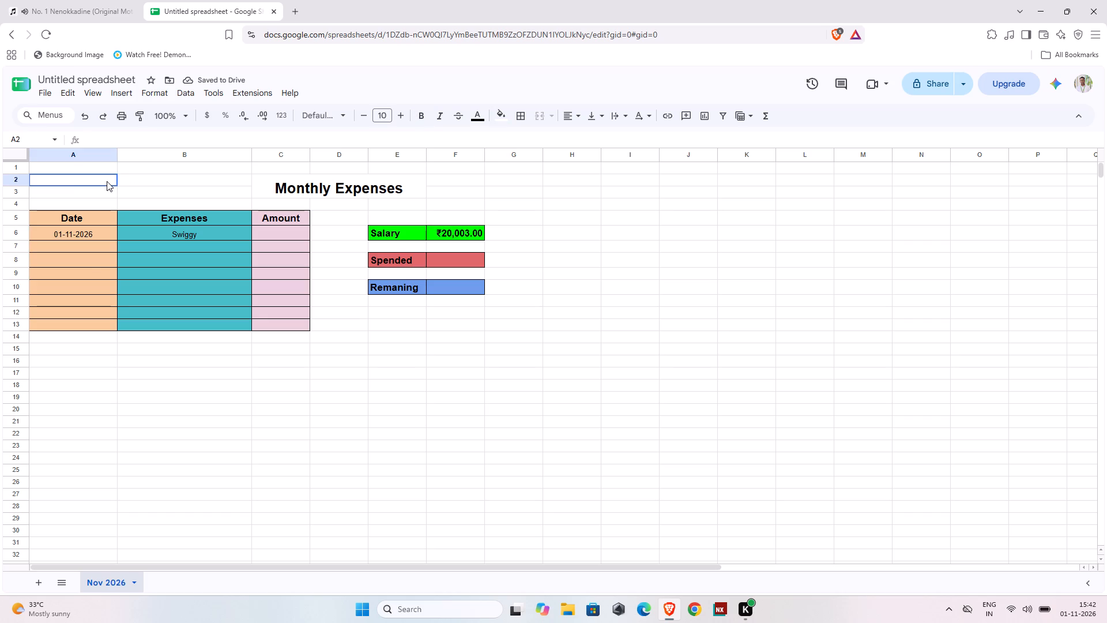
# Centre the contents of the whole sheet horizontally.
pyautogui.moveTo(57, 175); pyautogui.dragTo(70, 177)
pyautogui.click(70, 177)
pyautogui.hotkey('ctrl', 'a')
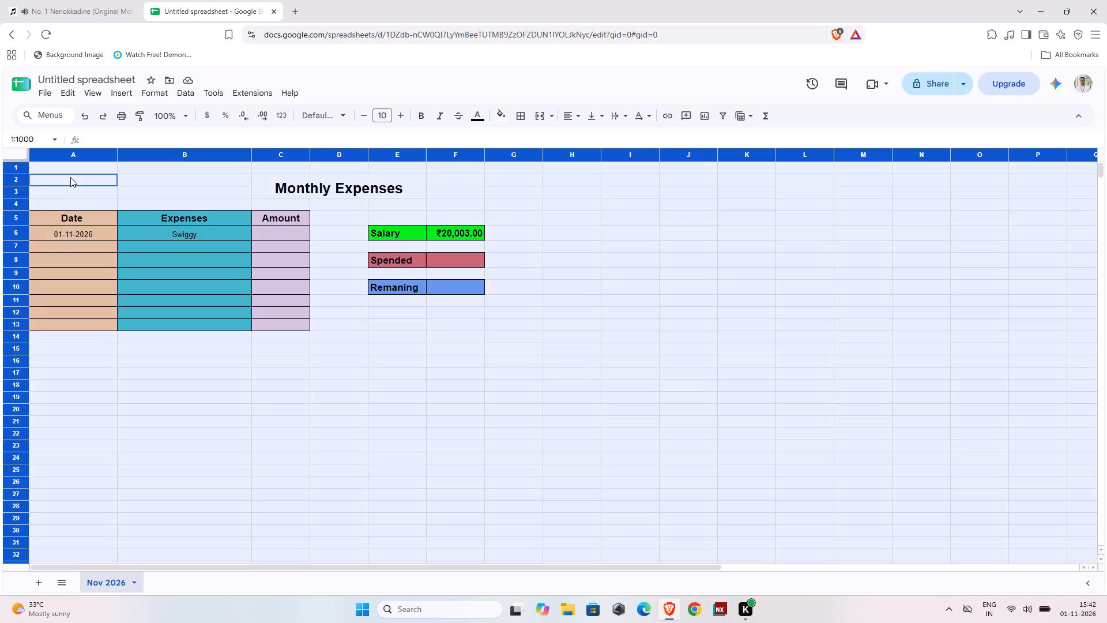
pyautogui.click(582, 115)
pyautogui.click(590, 141)
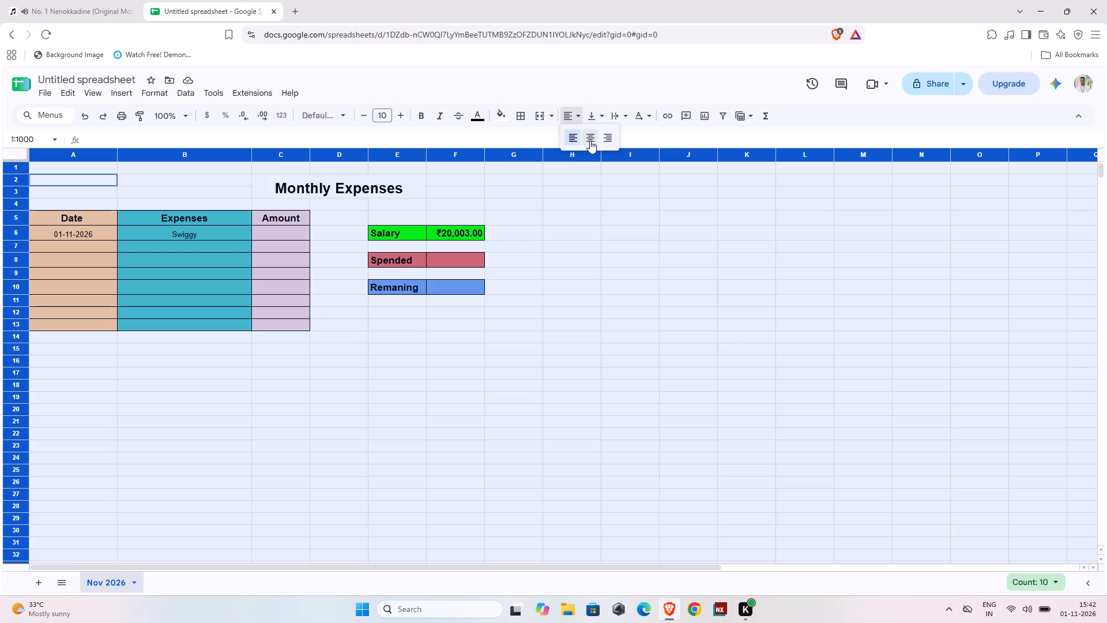
pyautogui.click(537, 249)
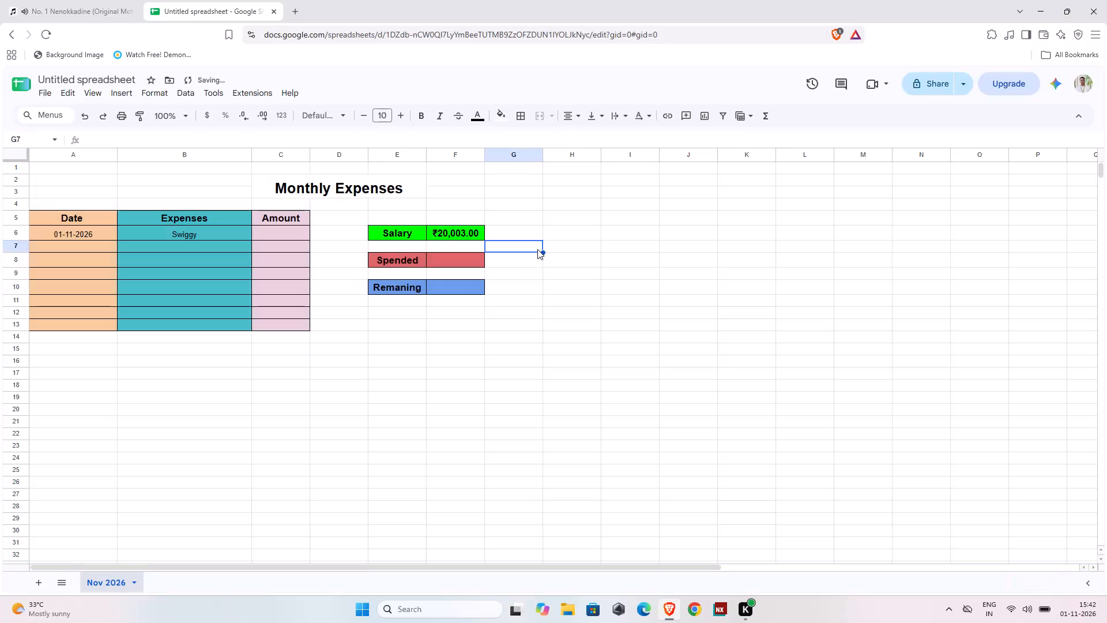
# Select the Amount cell C6 in the Swiggy row.
pyautogui.click(257, 230)
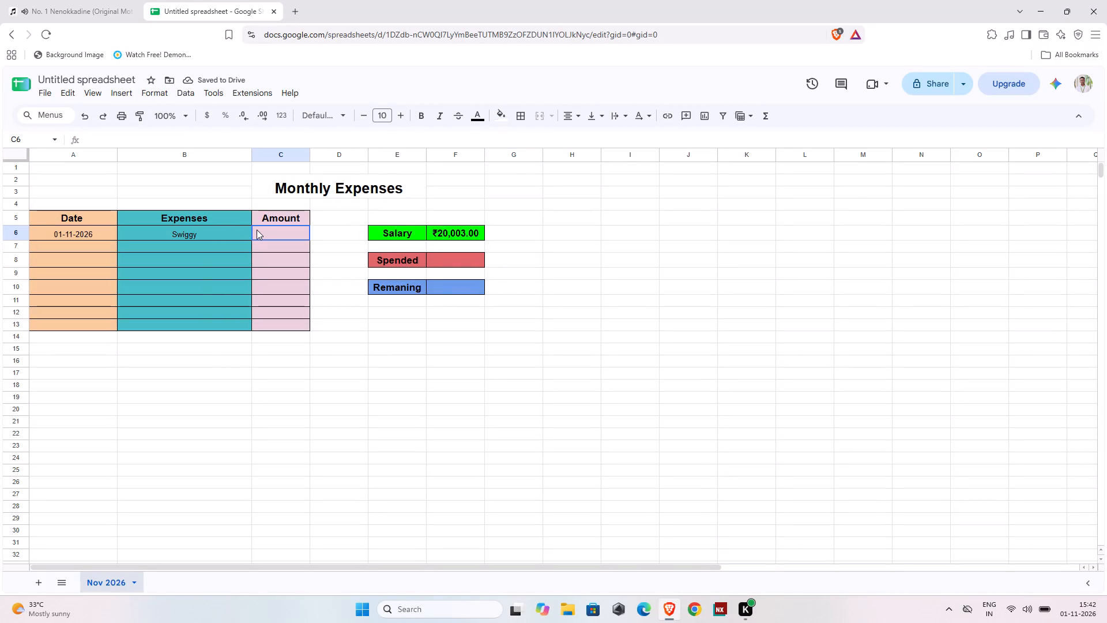
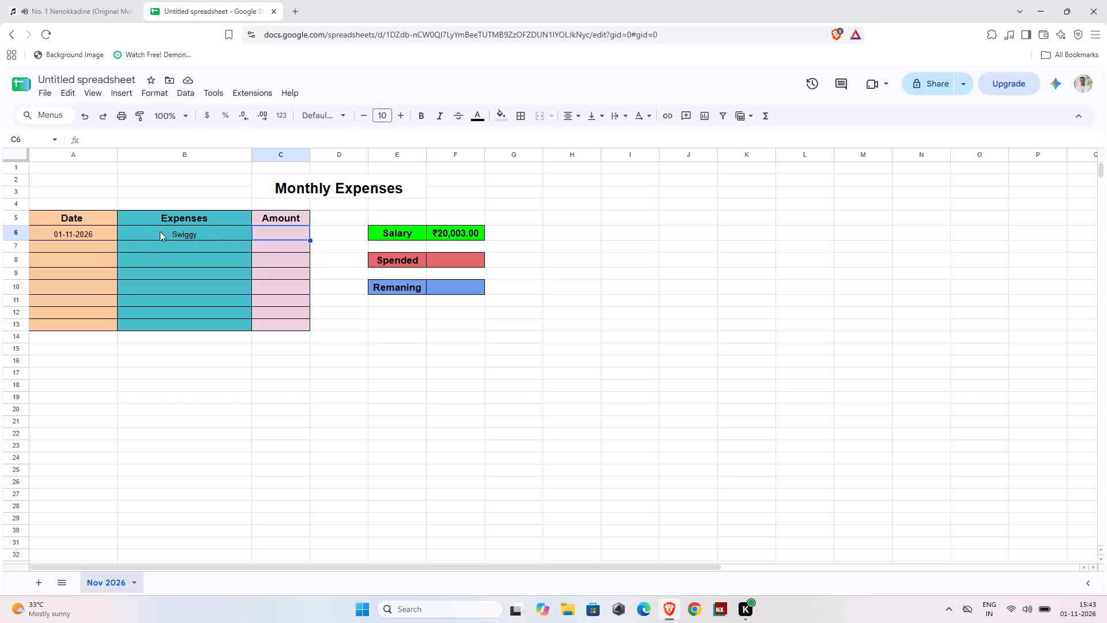
# Replace the Swiggy entry in Expenses cell B6 with Slice Credit Card.
pyautogui.click(160, 231)
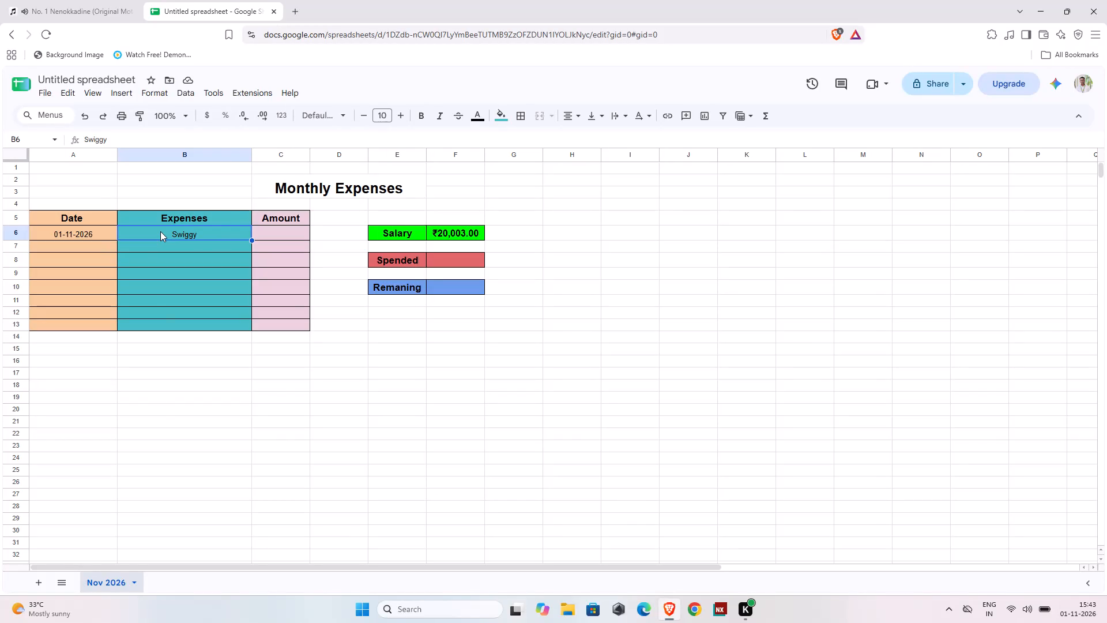
pyautogui.doubleClick(160, 231)
pyautogui.press('BackSpace')
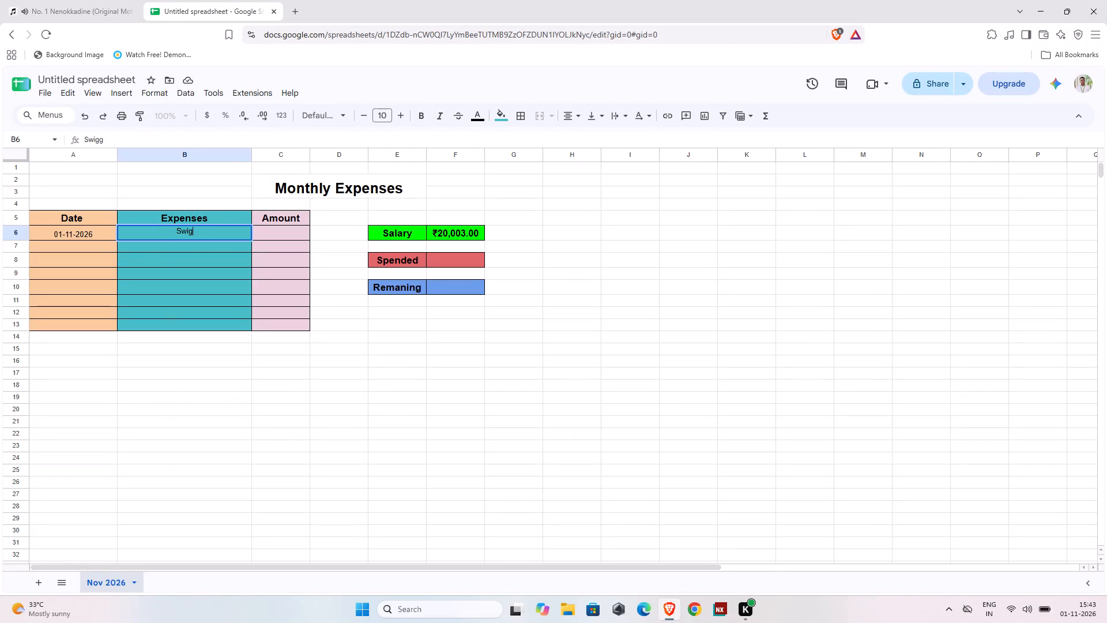
pyautogui.press('BackSpace')
pyautogui.press('BackSpace')
pyautogui.press('BackSpace')
pyautogui.press('BackSpace')
pyautogui.press('BackSpace')
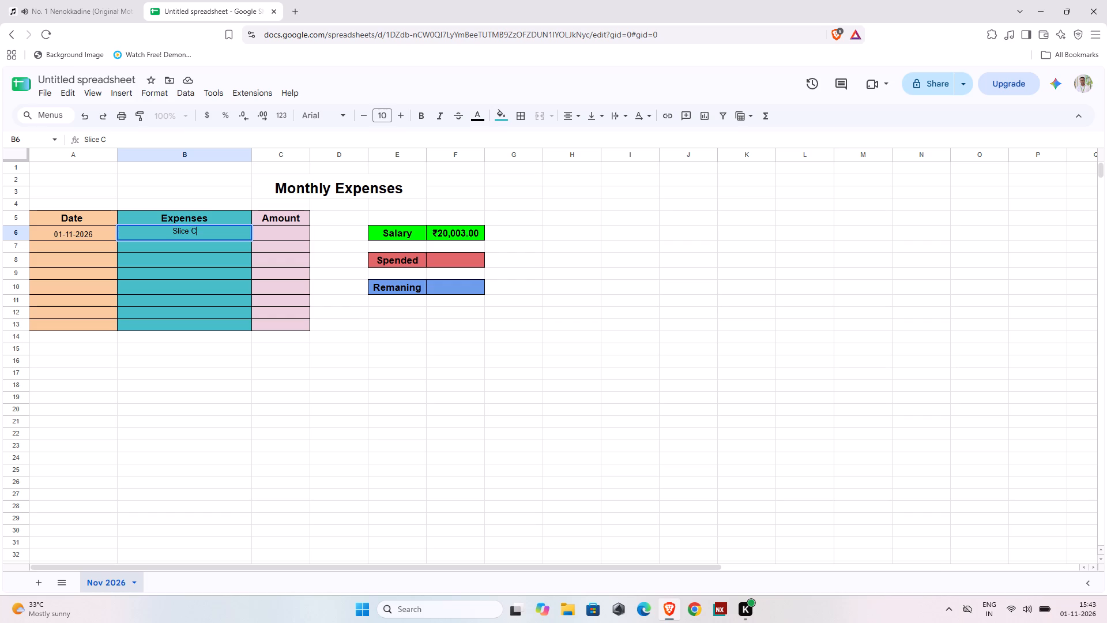
pyautogui.write('redit')
pyautogui.press('space')
pyautogui.write('ard')
pyautogui.press('Return')
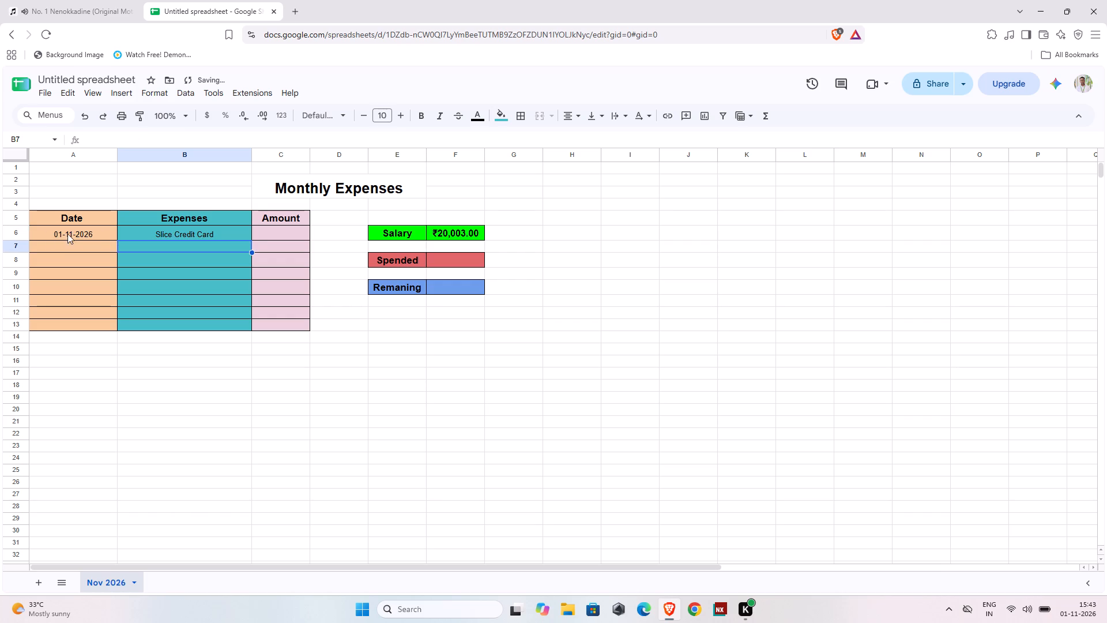
# Fill the second table row with the date 01-11-2026 in A7 and the expense Swiggy in B7.
pyautogui.click(46, 246)
pyautogui.write('01-11')
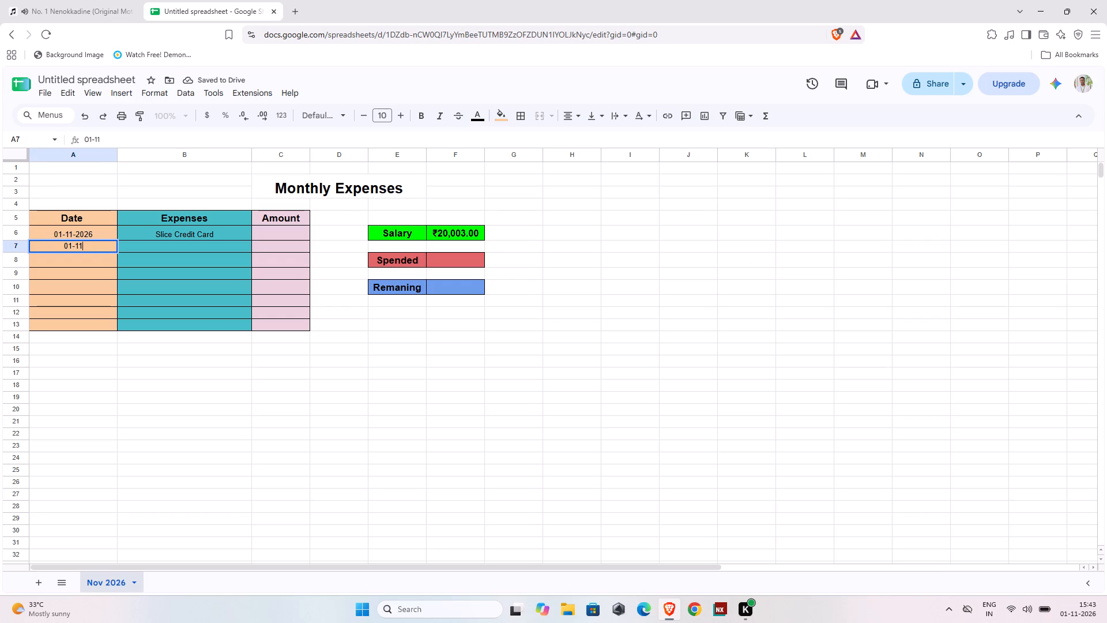
pyautogui.write('-2026')
pyautogui.press('Return')
pyautogui.press('Up')
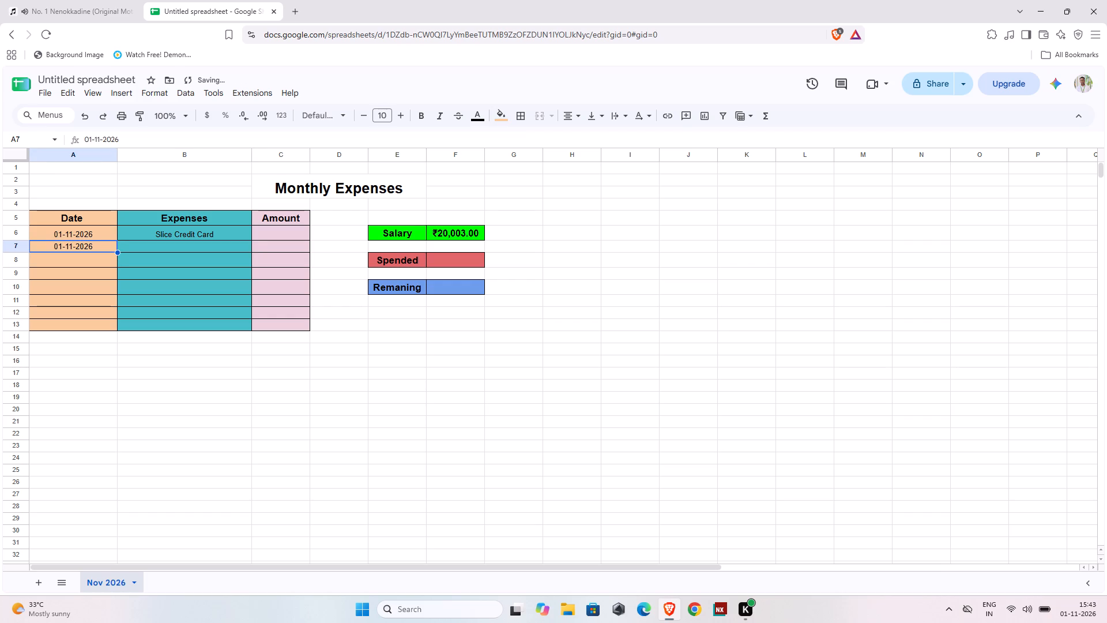
pyautogui.press('Right')
pyautogui.write('wiggy')
pyautogui.press('Return')
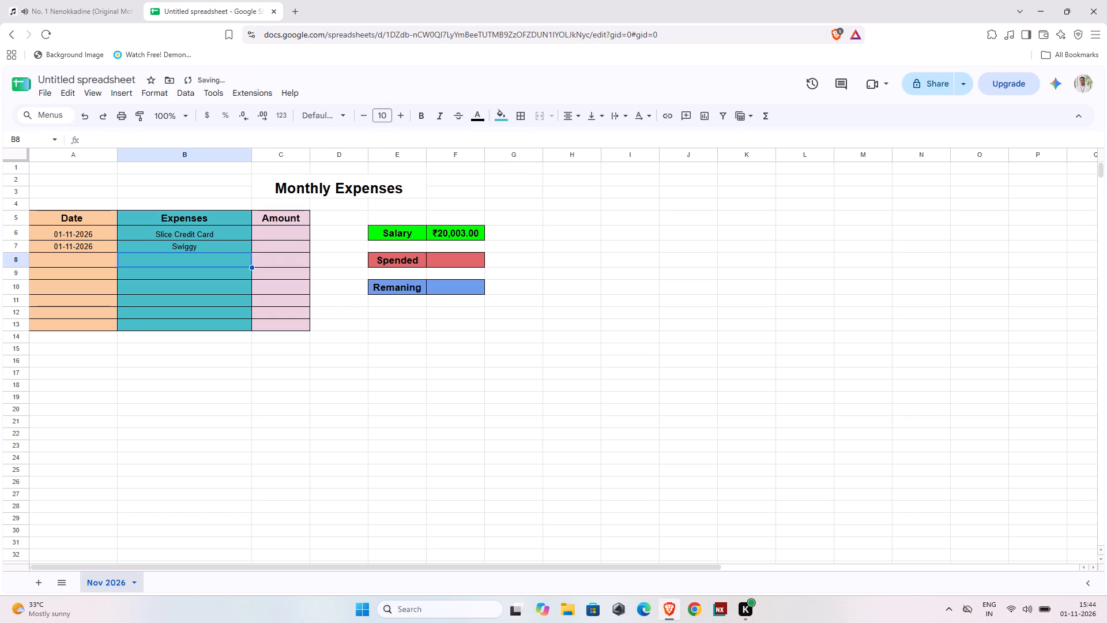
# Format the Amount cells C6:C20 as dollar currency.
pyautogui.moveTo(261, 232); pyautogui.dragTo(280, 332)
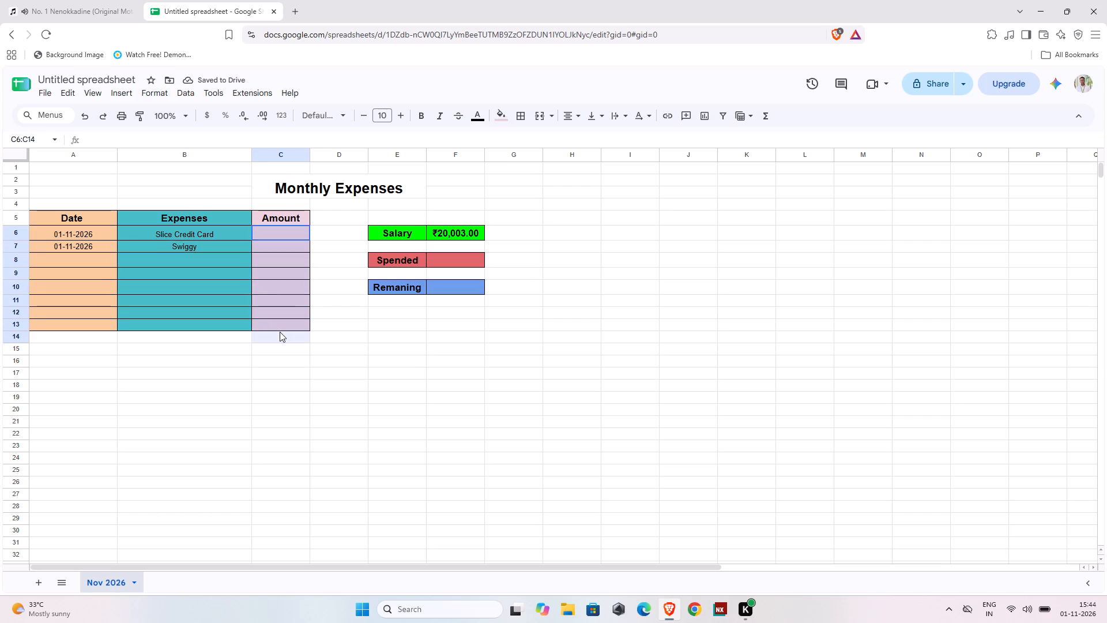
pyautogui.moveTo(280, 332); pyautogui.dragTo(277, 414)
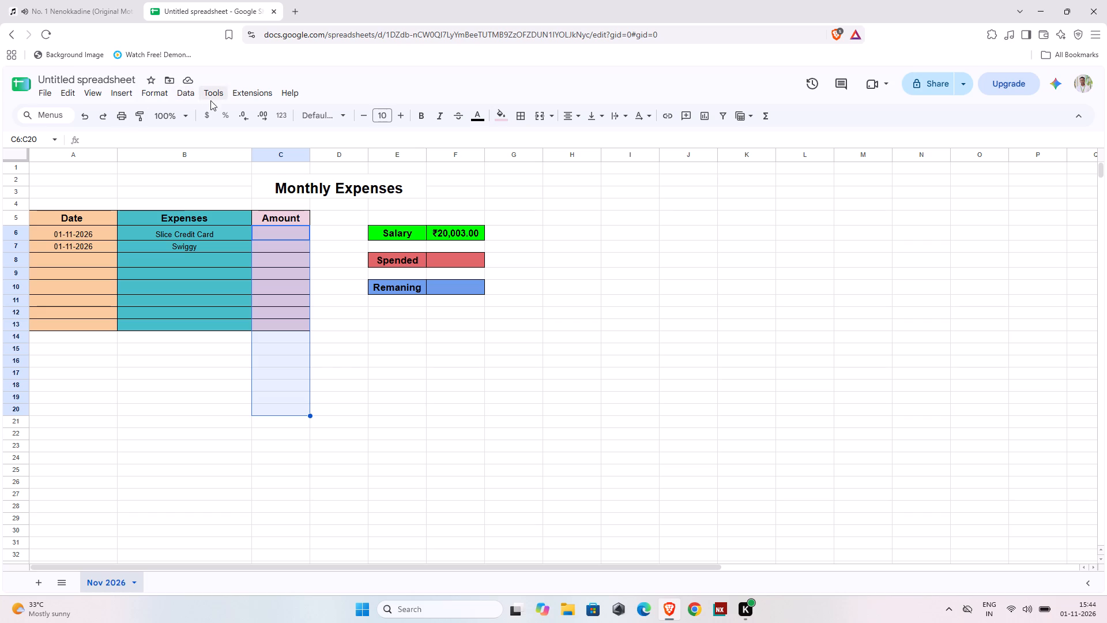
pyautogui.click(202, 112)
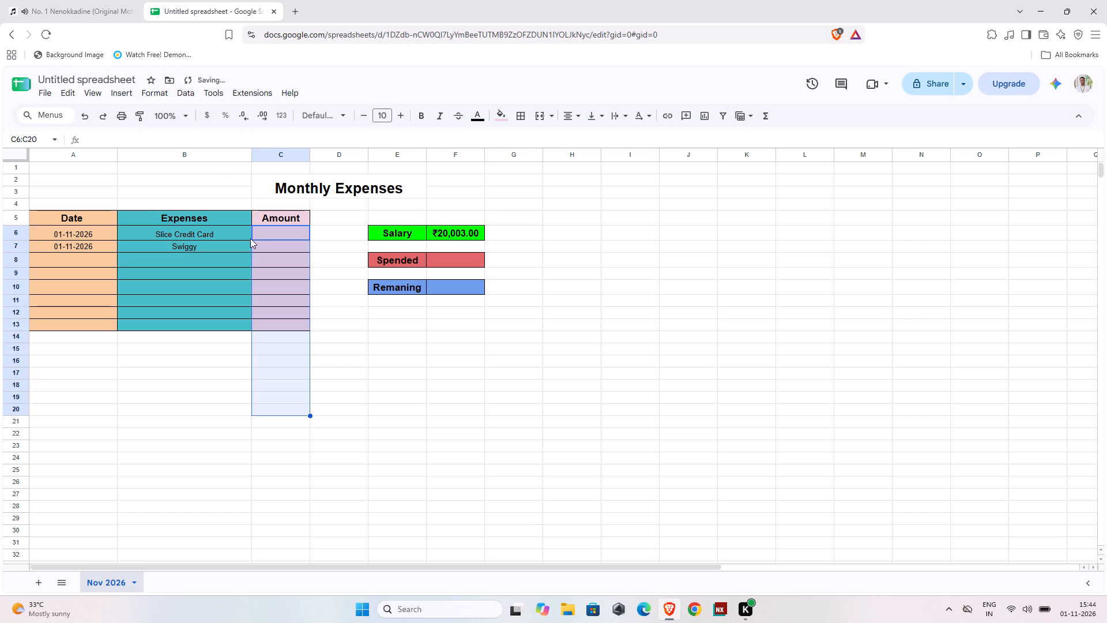
# Enter 213 as the Swiggy amount in cell C7.
pyautogui.click(263, 246)
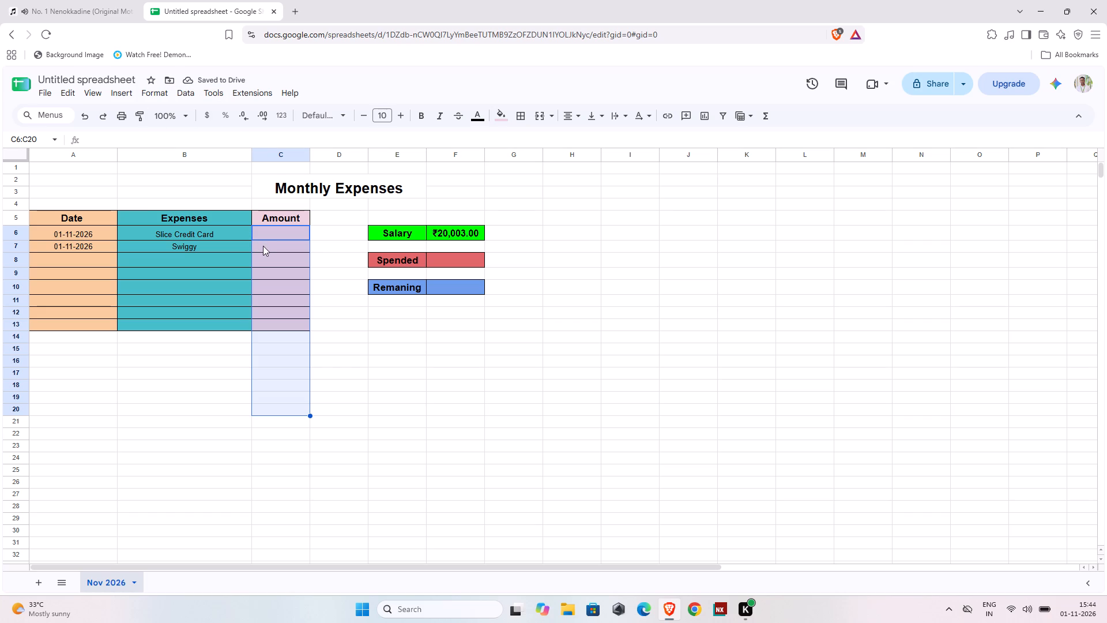
pyautogui.click(269, 228)
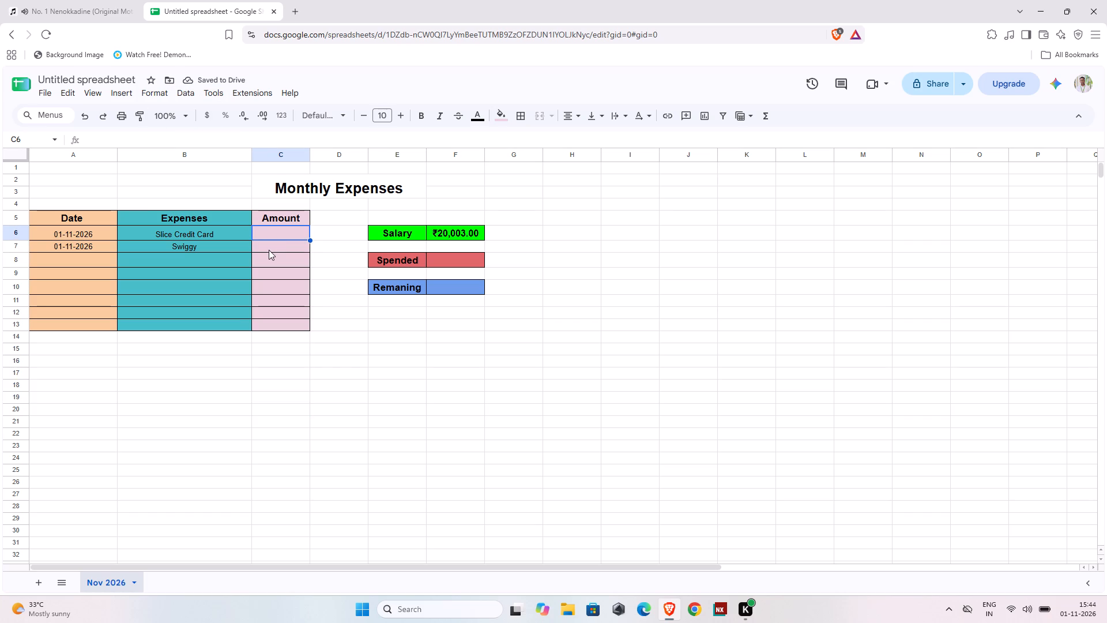
pyautogui.click(269, 250)
pyautogui.write('213')
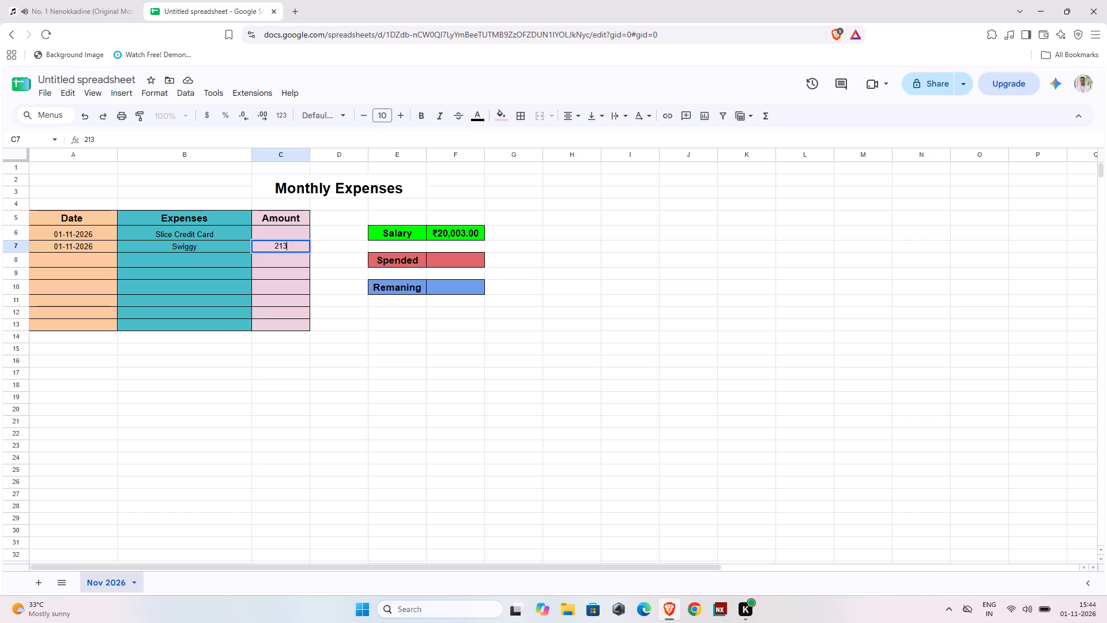
pyautogui.press('Return')
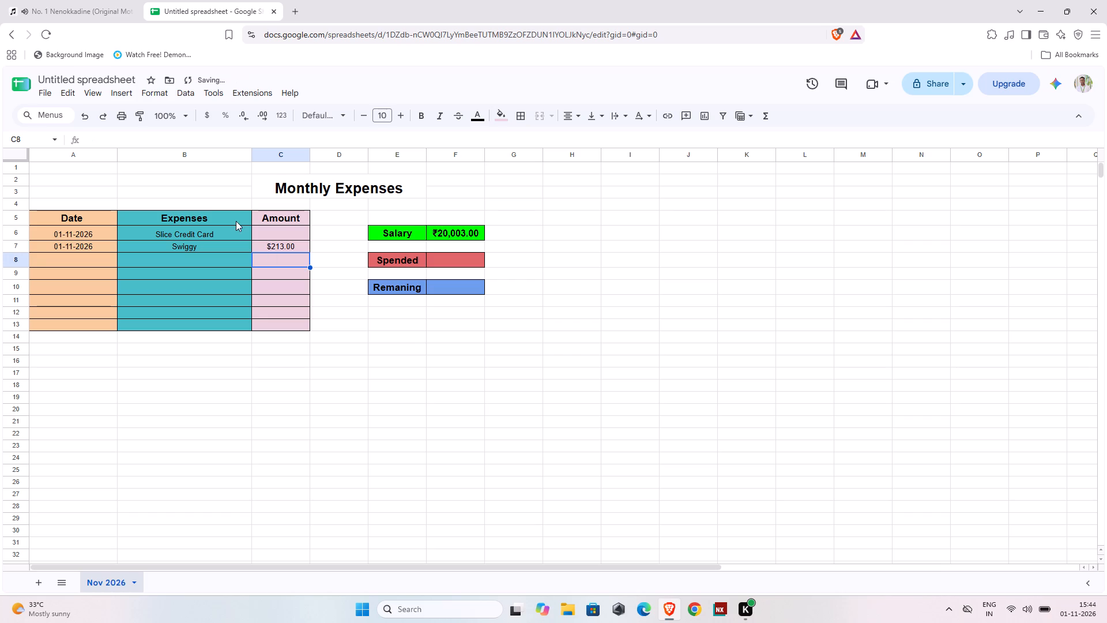
# Apply the Indian Rupee custom currency format to the Amount cells C6:C19.
pyautogui.moveTo(274, 229); pyautogui.dragTo(277, 374)
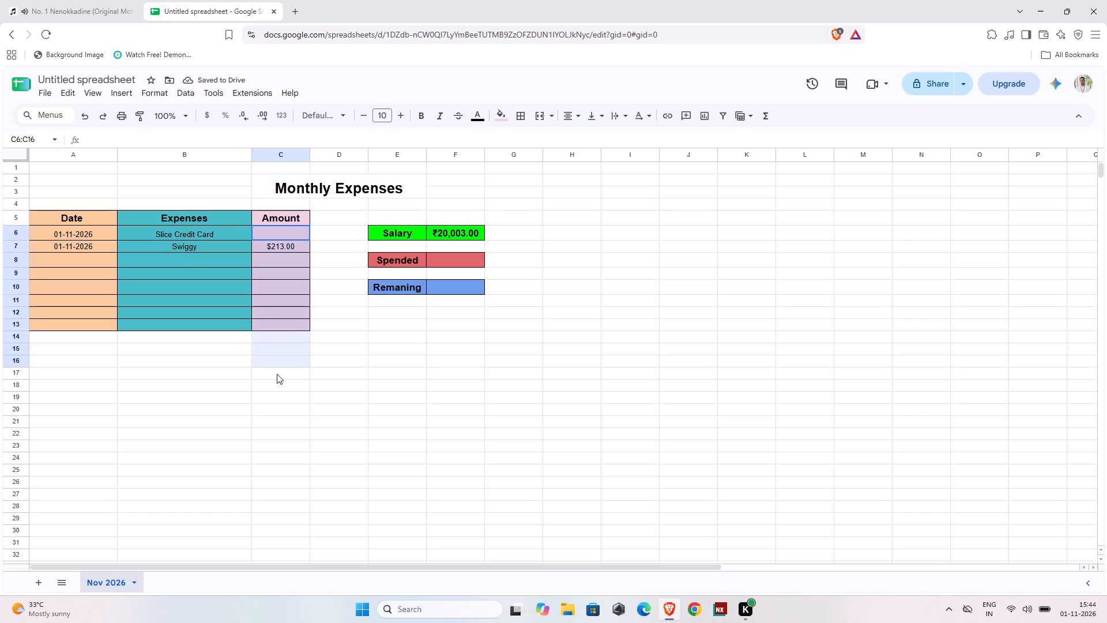
pyautogui.moveTo(277, 374); pyautogui.dragTo(279, 397)
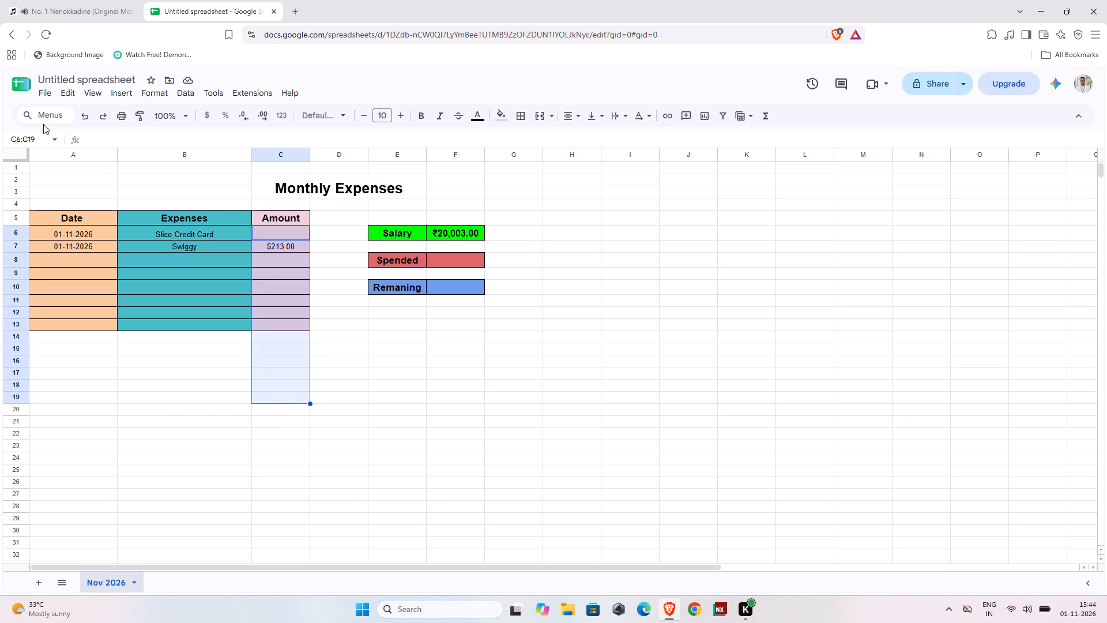
pyautogui.click(44, 121)
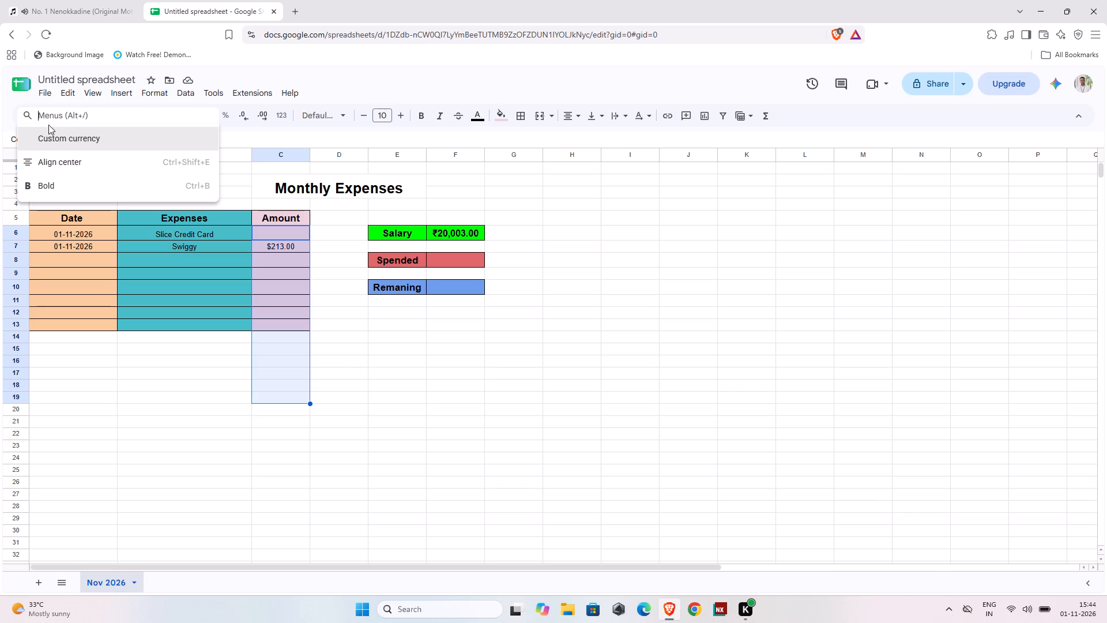
pyautogui.click(57, 135)
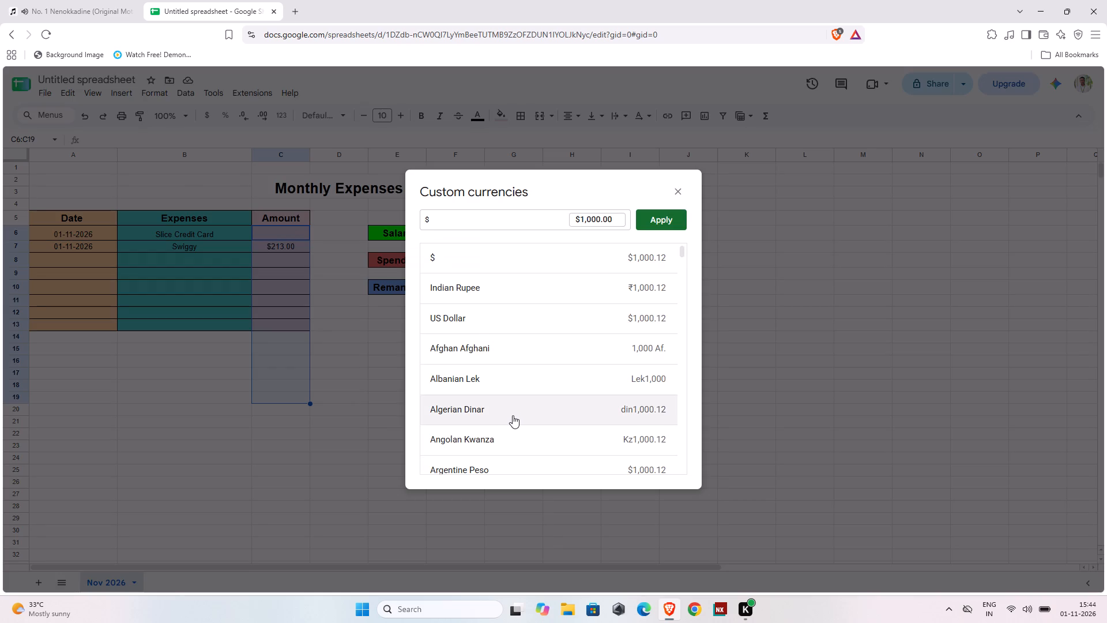
pyautogui.scroll(-15, 513, 415)
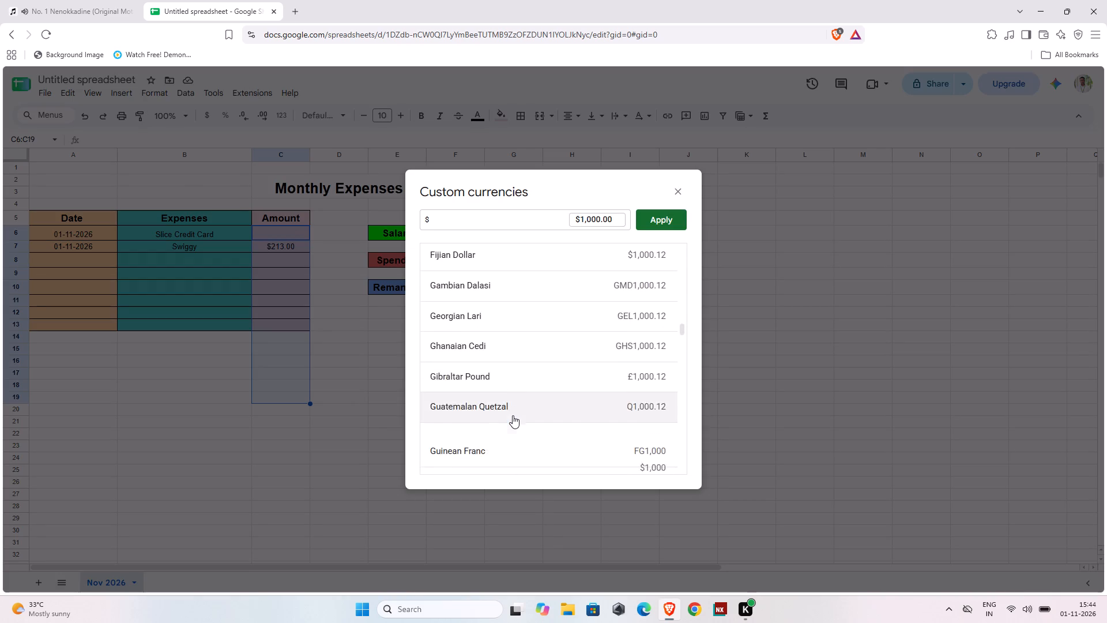
pyautogui.scroll(-3, 513, 415)
pyautogui.hscroll(1, 513, 415)
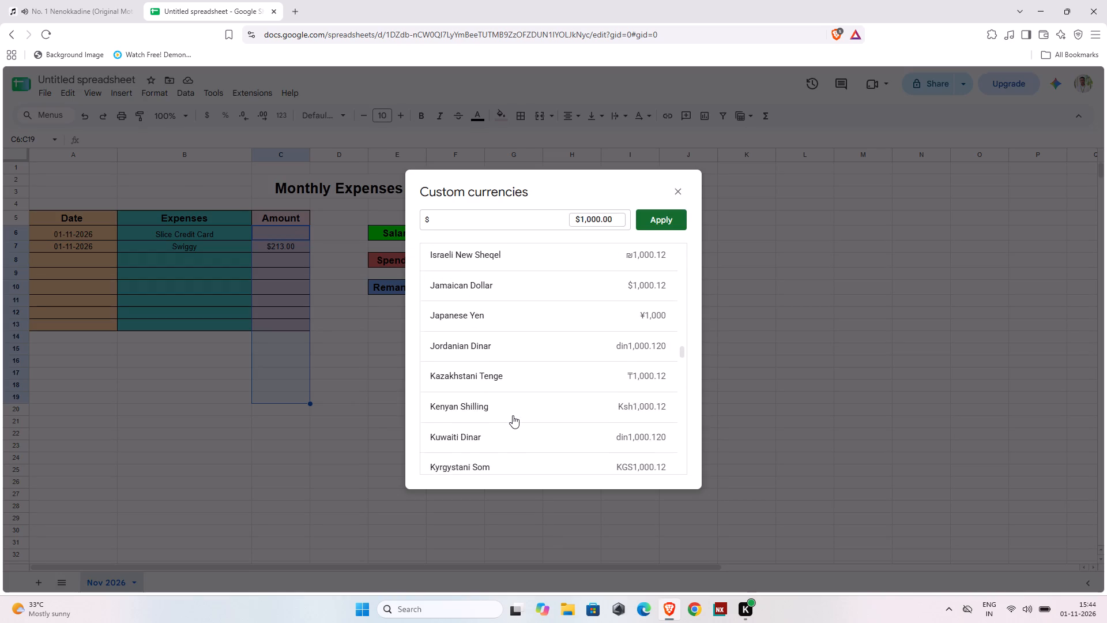
pyautogui.hscroll(1, 513, 415)
pyautogui.scroll(1, 513, 415)
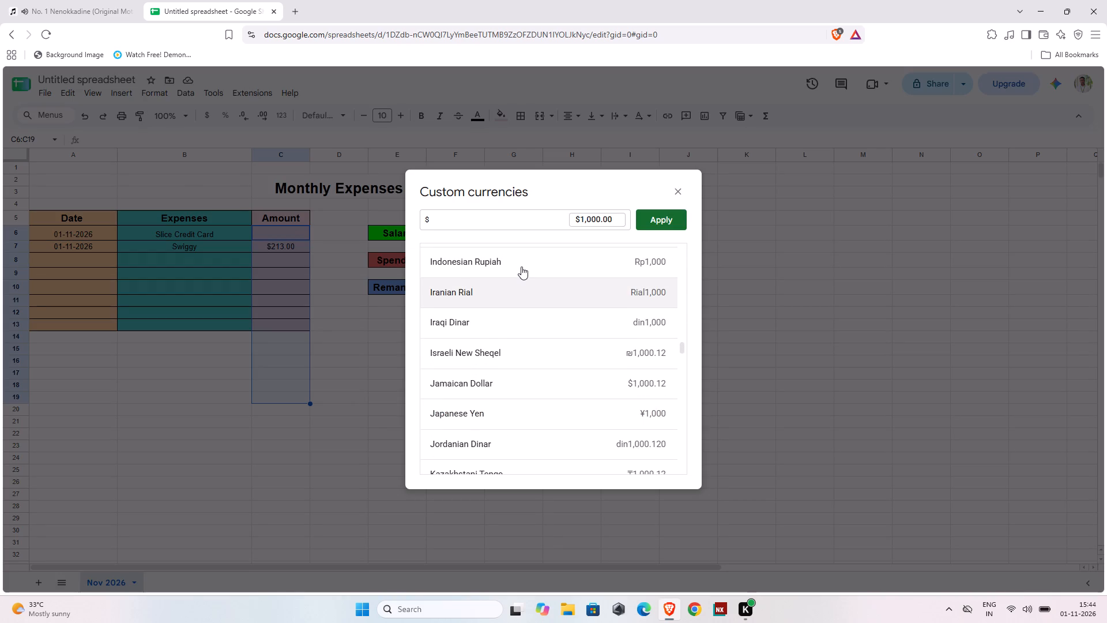
pyautogui.scroll(2, 521, 267)
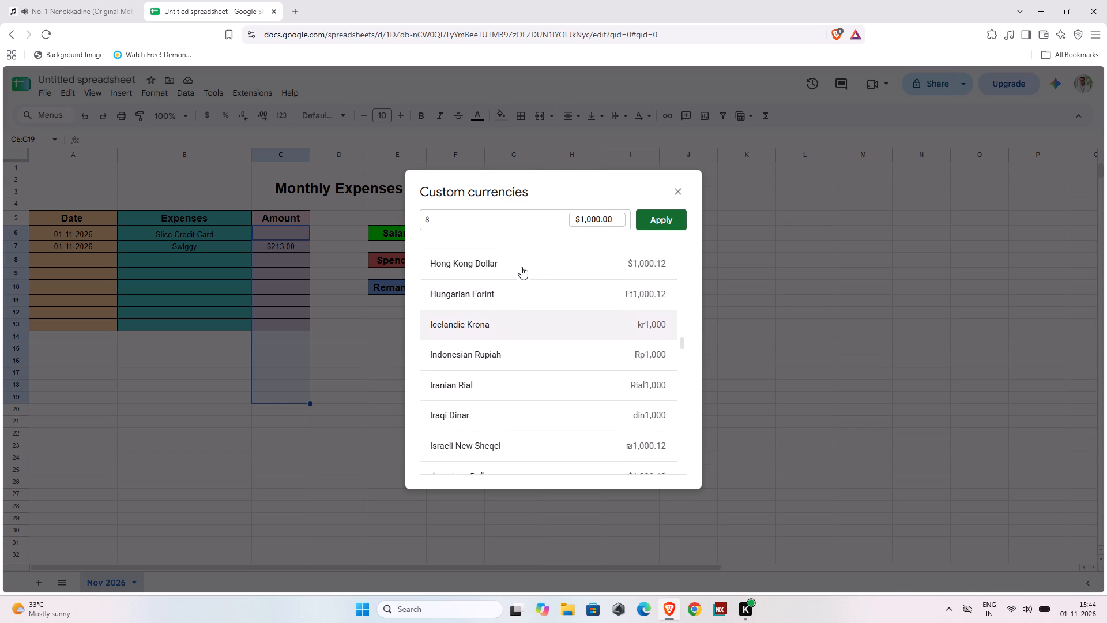
pyautogui.scroll(1, 521, 267)
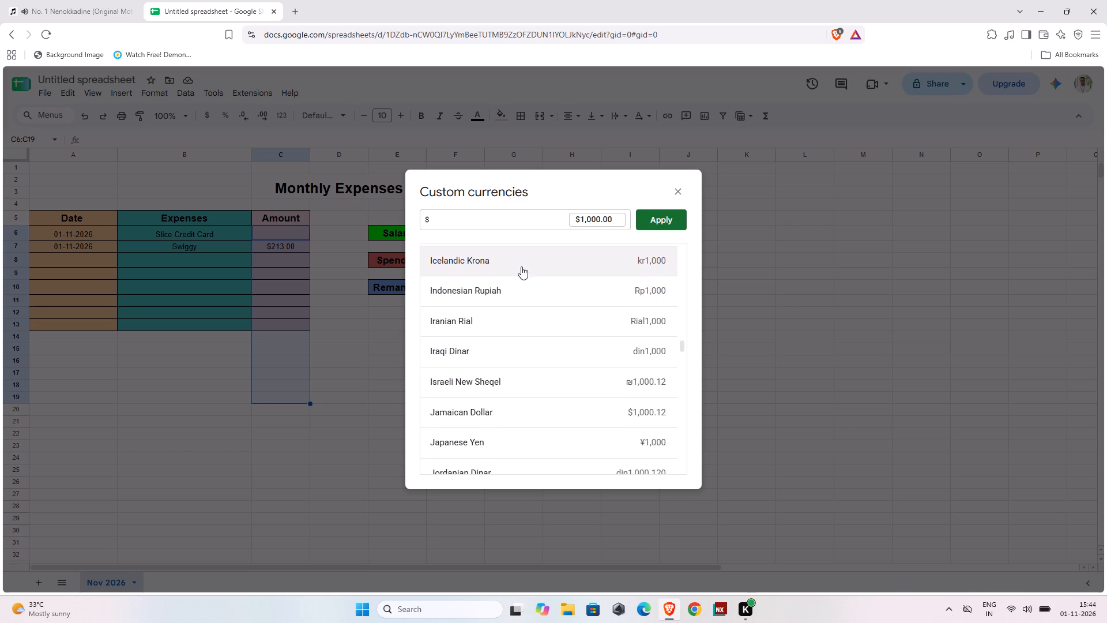
pyautogui.scroll(1, 521, 267)
pyautogui.scroll(-1, 521, 267)
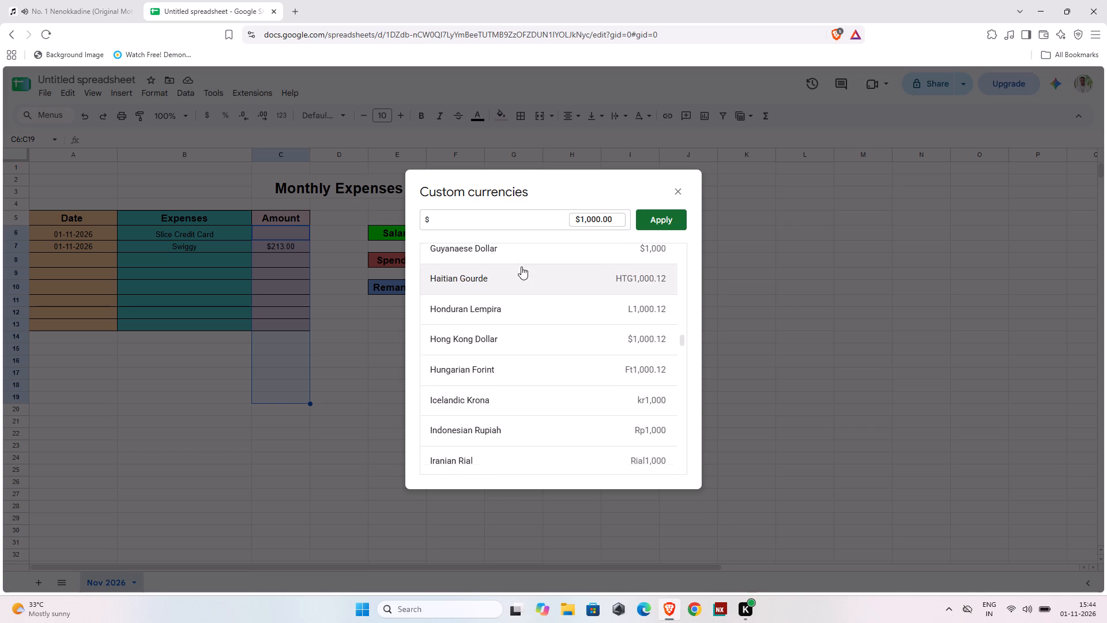
pyautogui.scroll(-1, 521, 267)
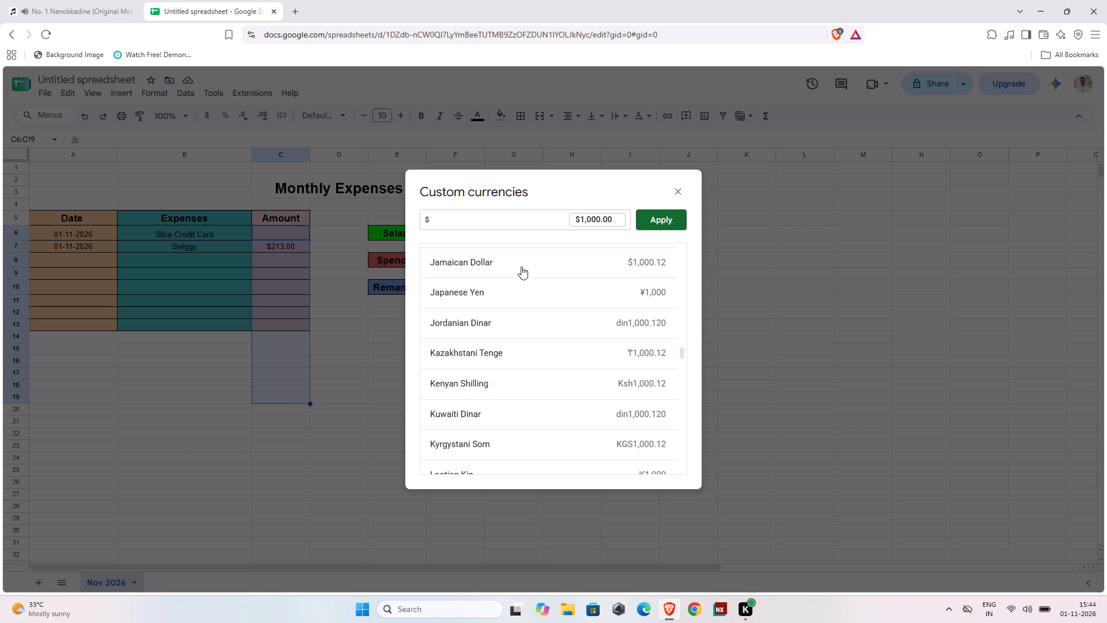
pyautogui.scroll(-1, 521, 267)
pyautogui.scroll(4, 521, 267)
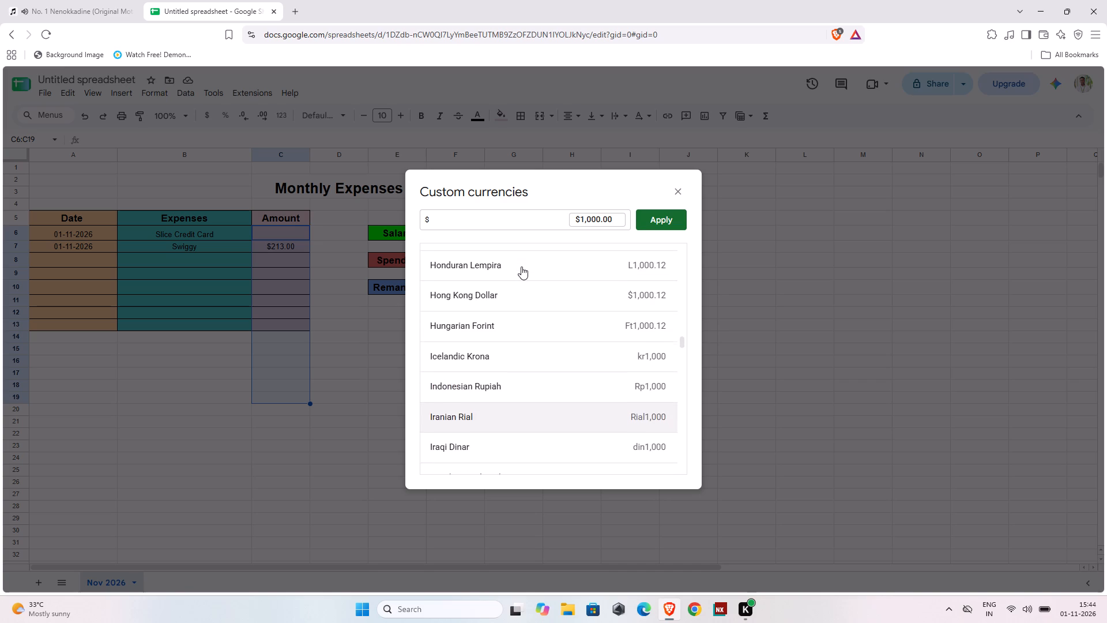
pyautogui.scroll(9, 521, 267)
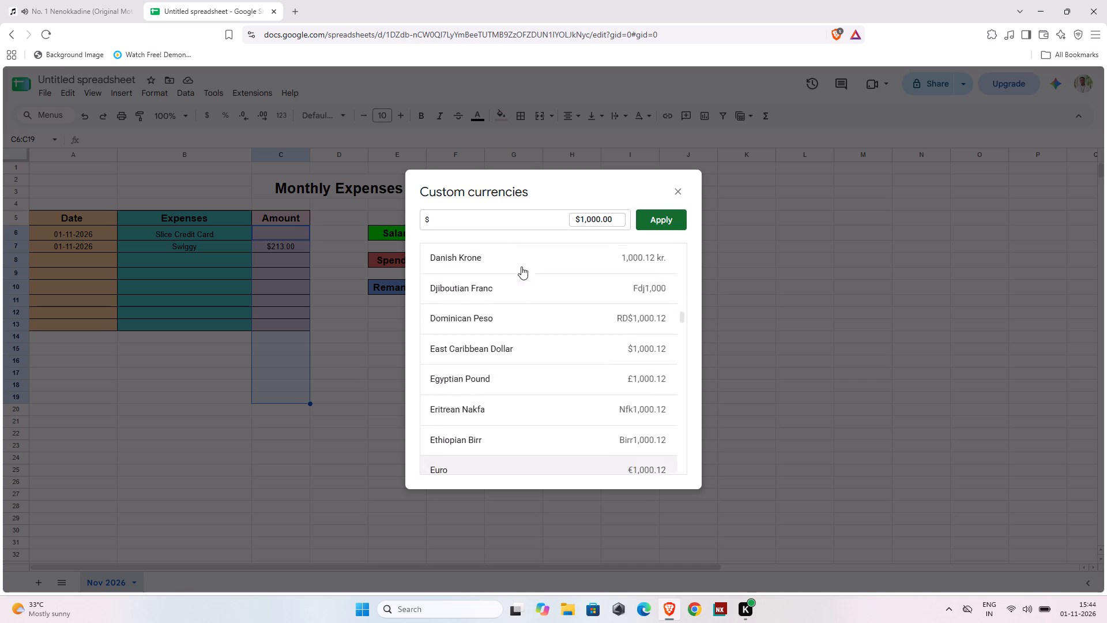
pyautogui.scroll(8, 521, 267)
pyautogui.click(513, 291)
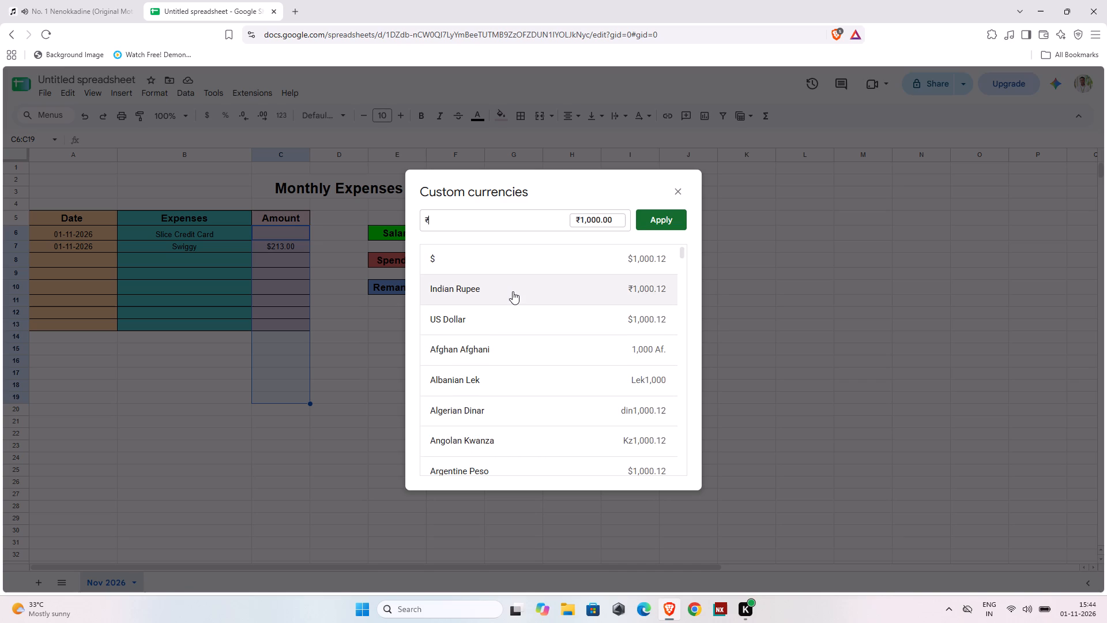
pyautogui.click(513, 291)
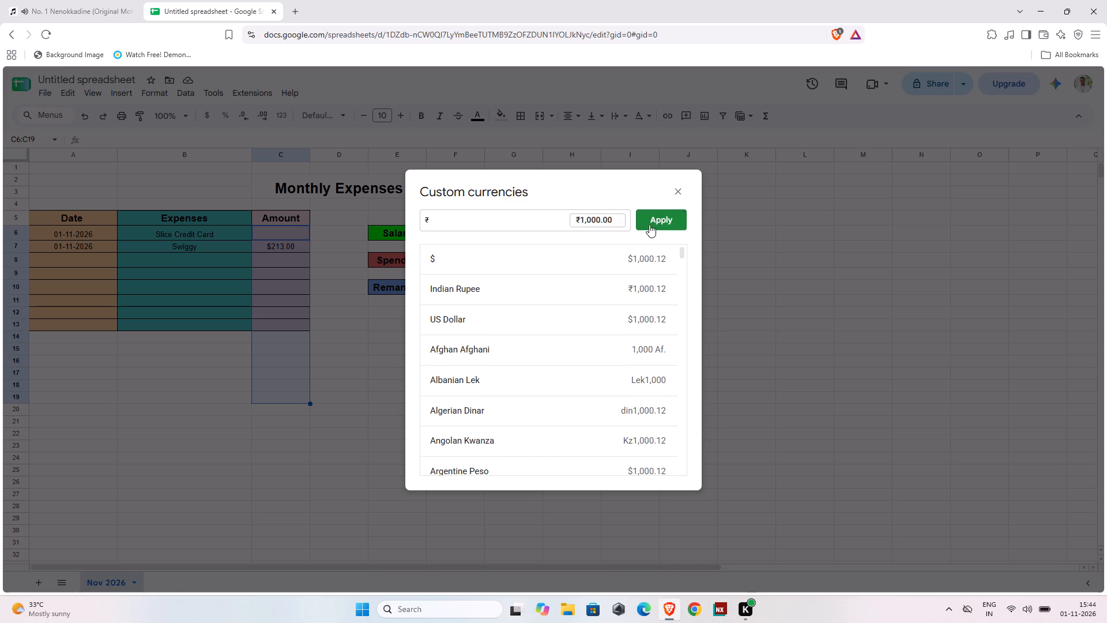
pyautogui.click(649, 228)
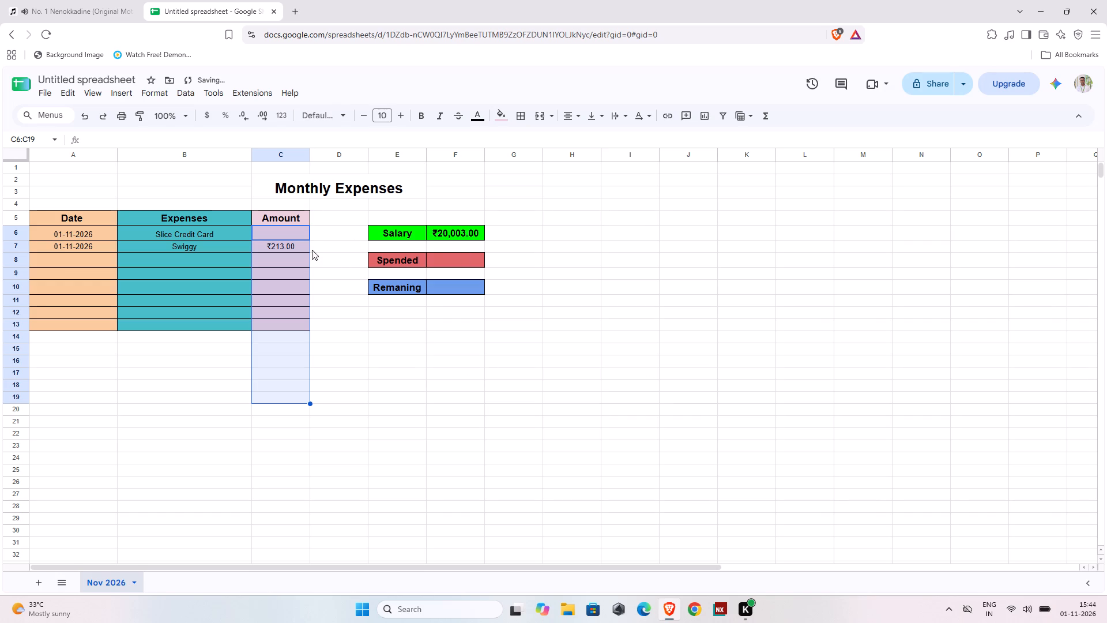
# Enter 3787.05 as the Slice Credit Card amount in cell C6.
pyautogui.click(303, 253)
pyautogui.click(278, 228)
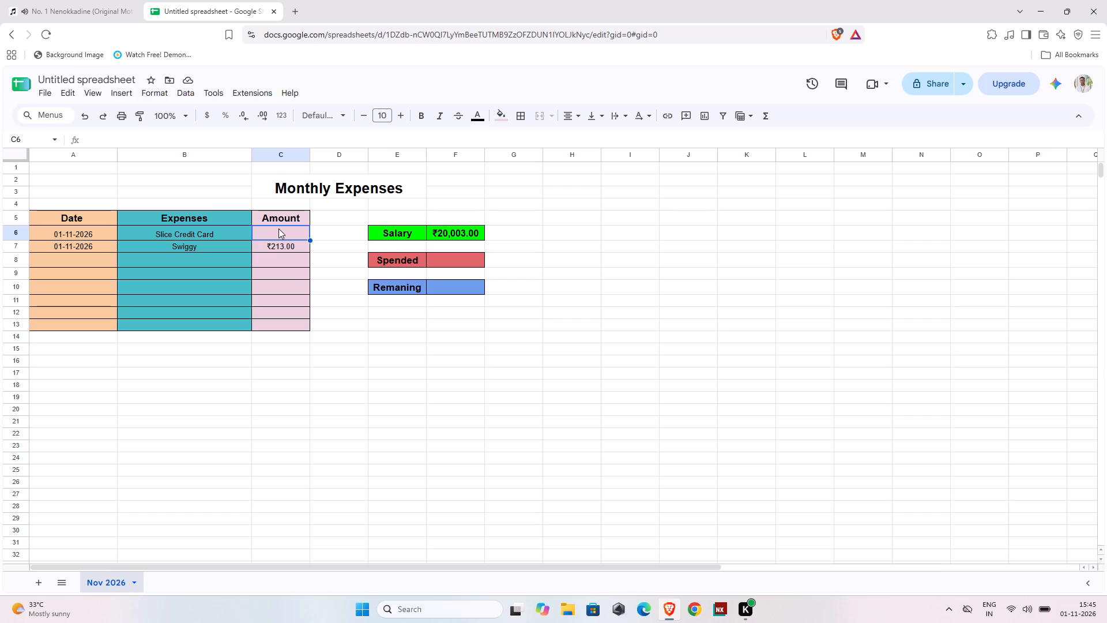
pyautogui.write('37')
pyautogui.write('87')
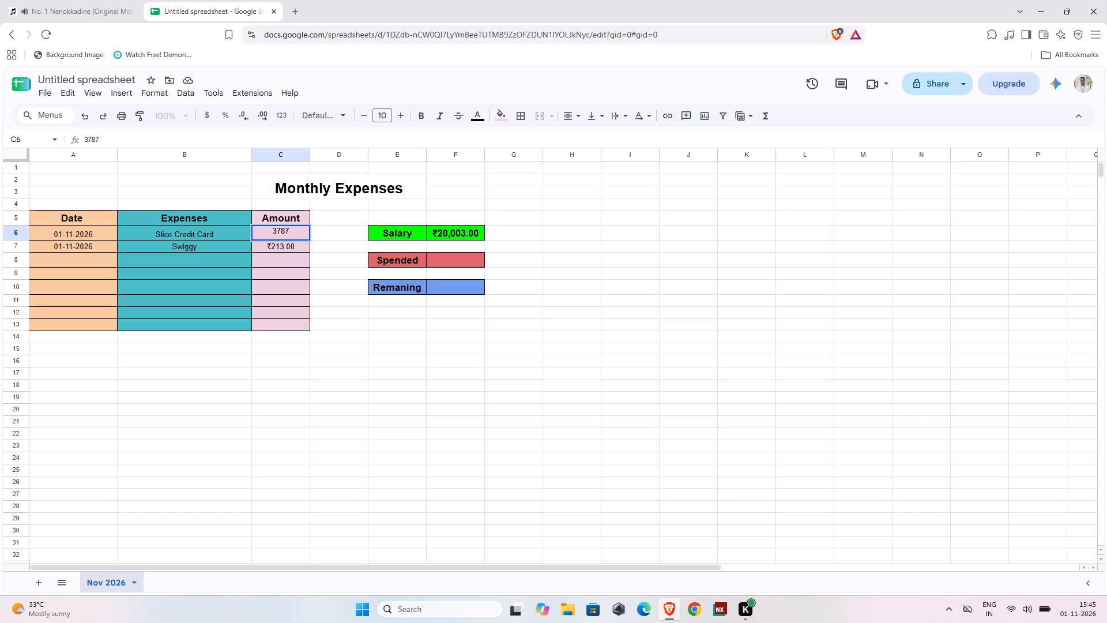
pyautogui.write('.05')
pyautogui.press('Return')
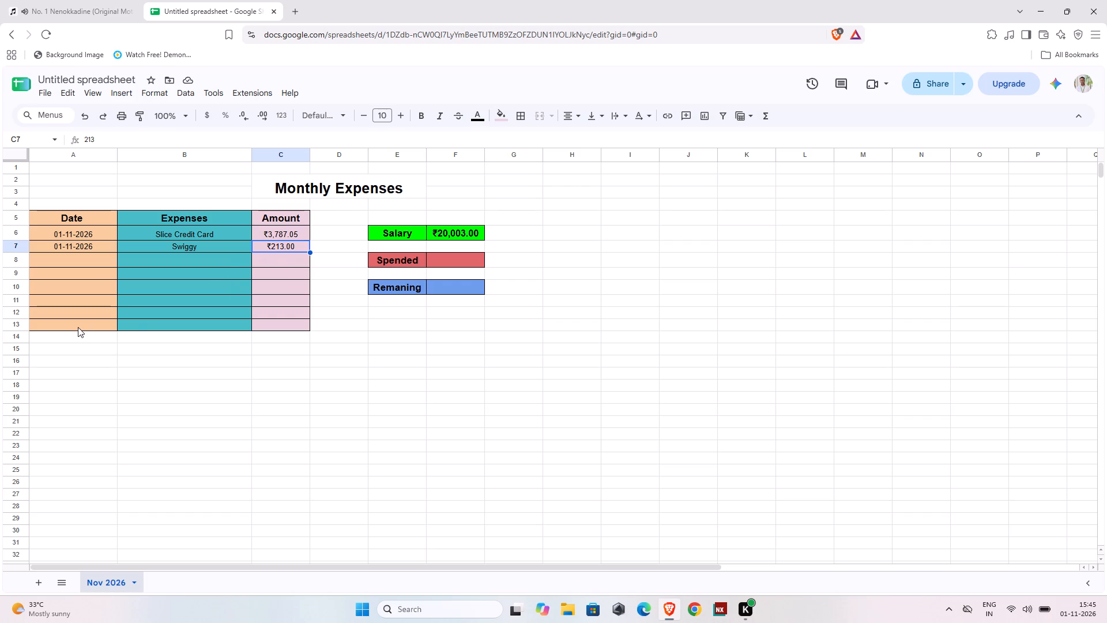
# Extend the bordered, coloured formatting of the Amount, Expenses and Date columns from row 13 down to row 22.
pyautogui.click(307, 328)
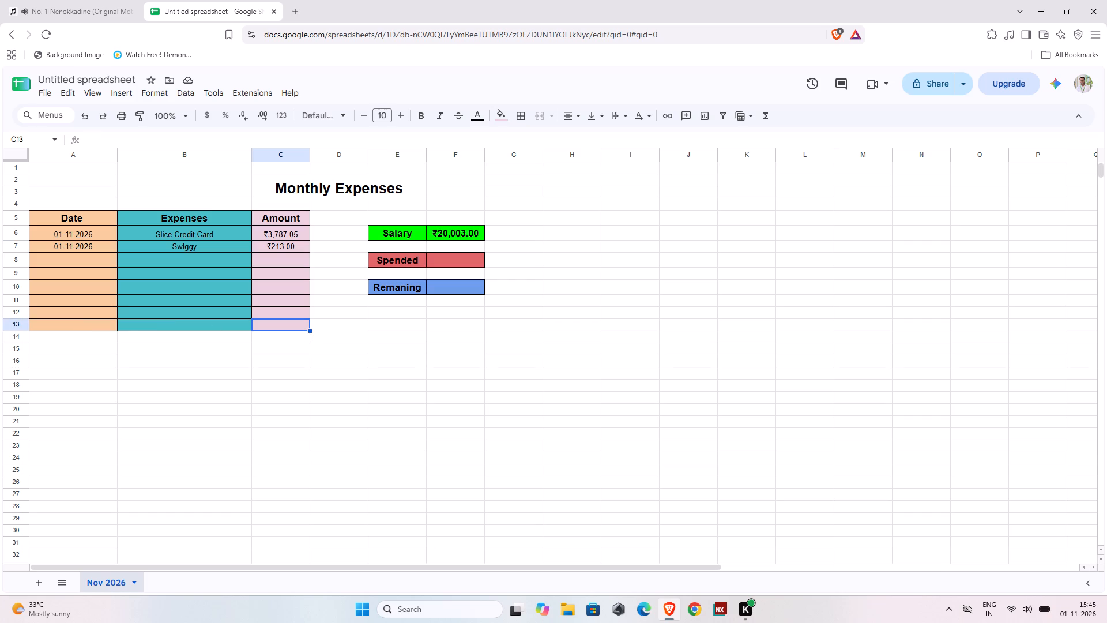
pyautogui.moveTo(310, 330); pyautogui.dragTo(286, 430)
pyautogui.moveTo(286, 430); pyautogui.dragTo(287, 430)
pyautogui.click(223, 320)
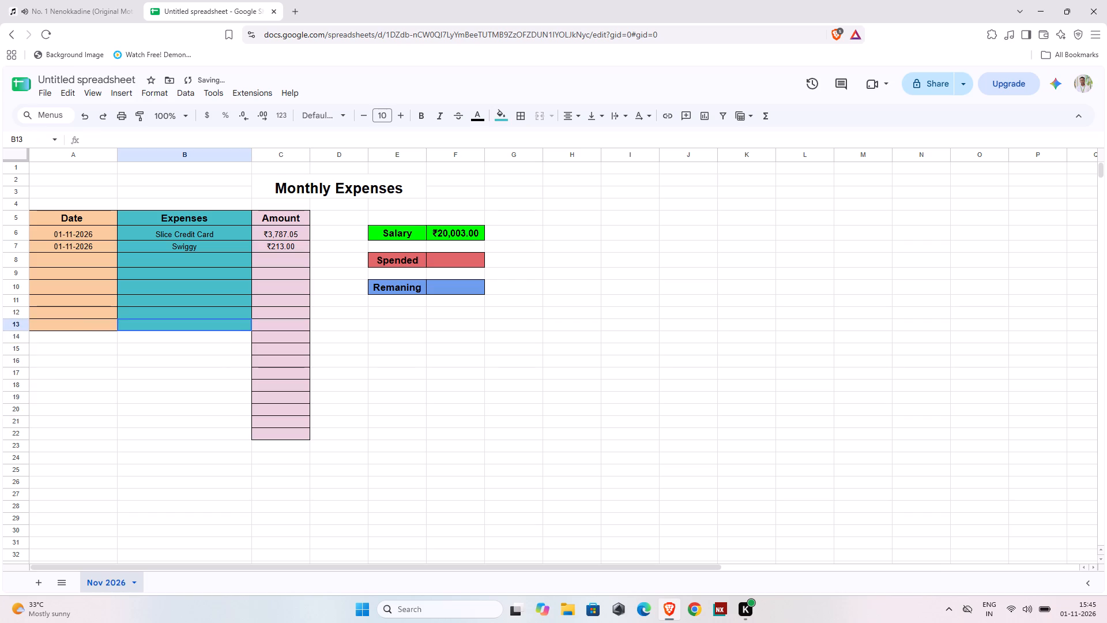
pyautogui.moveTo(252, 328); pyautogui.dragTo(251, 341)
pyautogui.moveTo(251, 341); pyautogui.dragTo(253, 430)
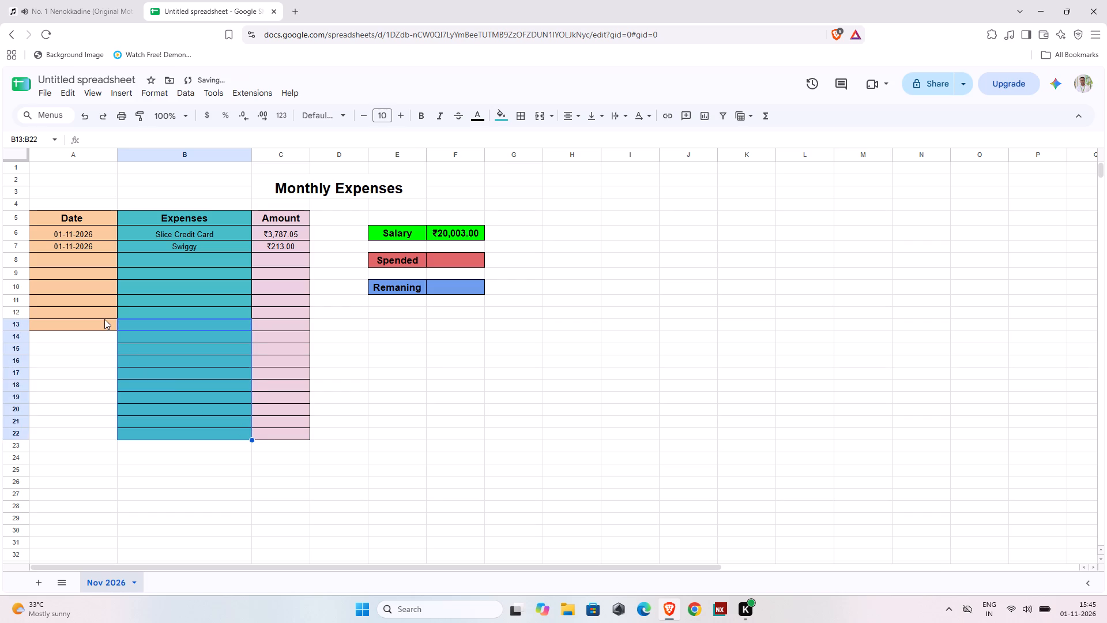
pyautogui.click(104, 319)
pyautogui.click(110, 324)
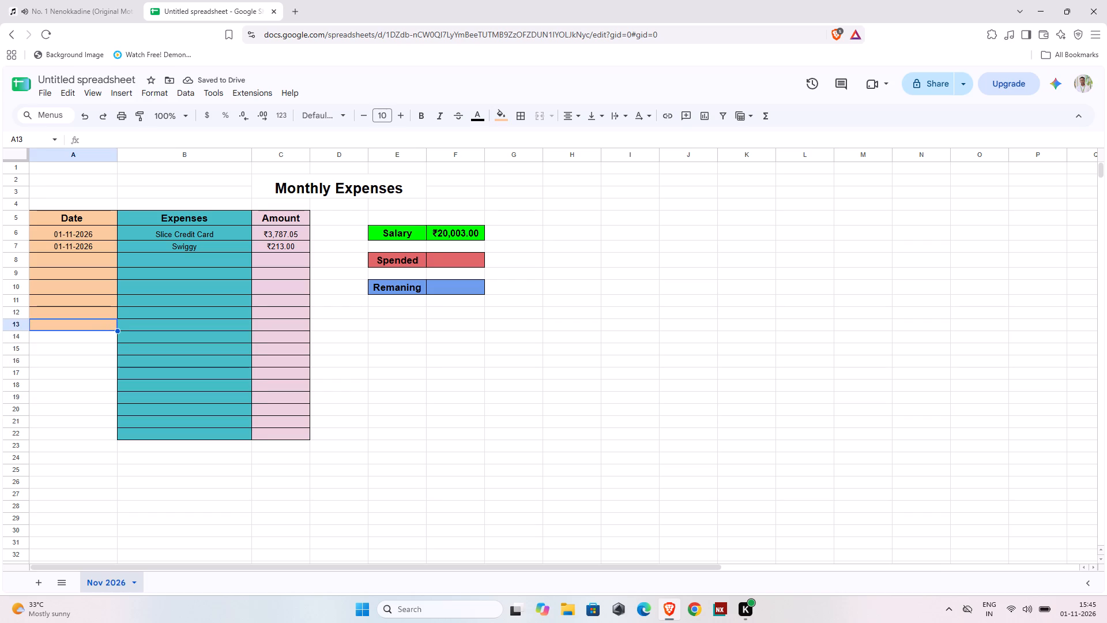
pyautogui.moveTo(116, 330); pyautogui.dragTo(115, 397)
pyautogui.moveTo(115, 397); pyautogui.dragTo(124, 431)
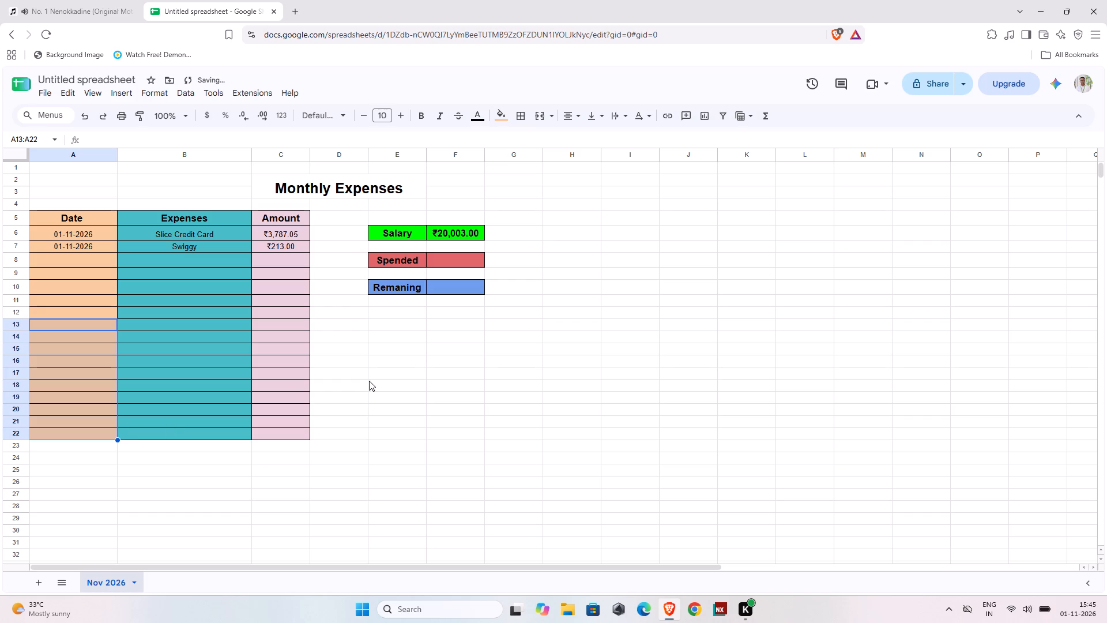
pyautogui.click(371, 380)
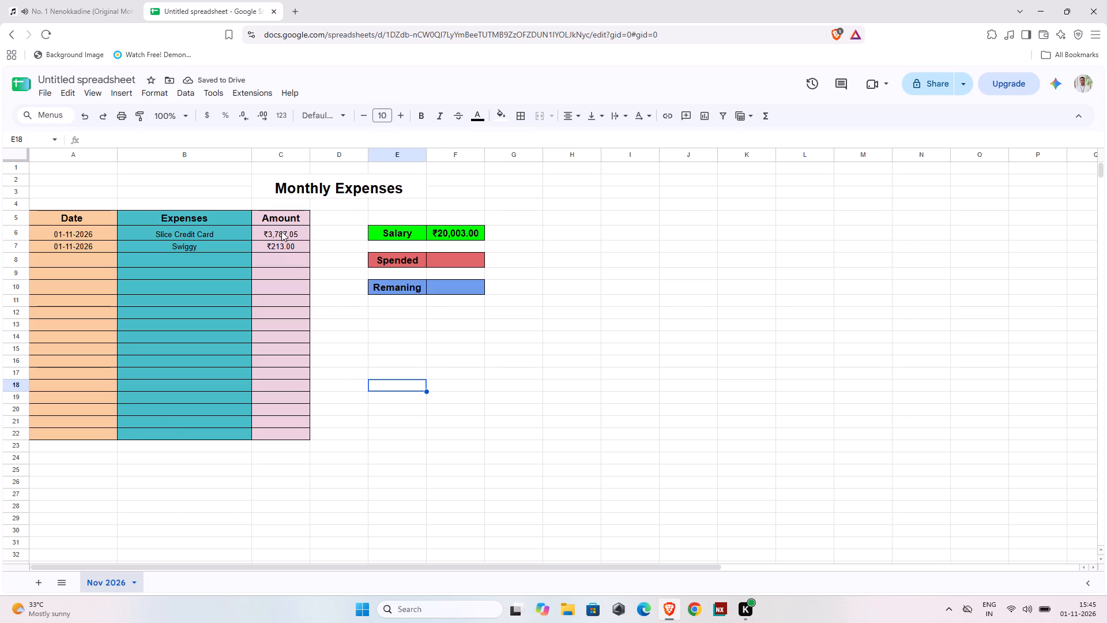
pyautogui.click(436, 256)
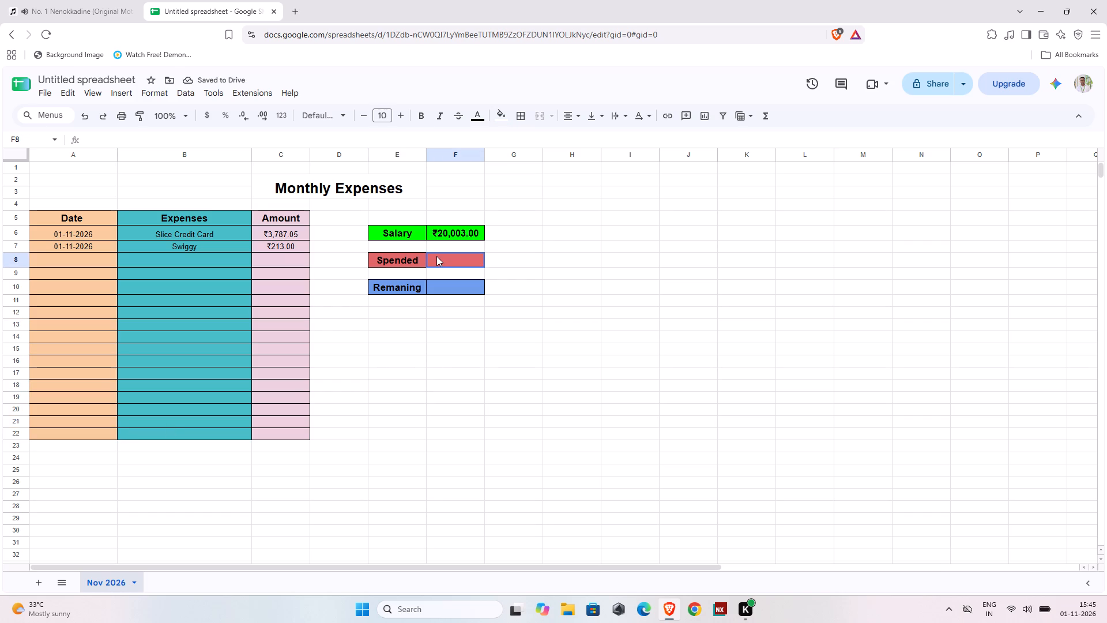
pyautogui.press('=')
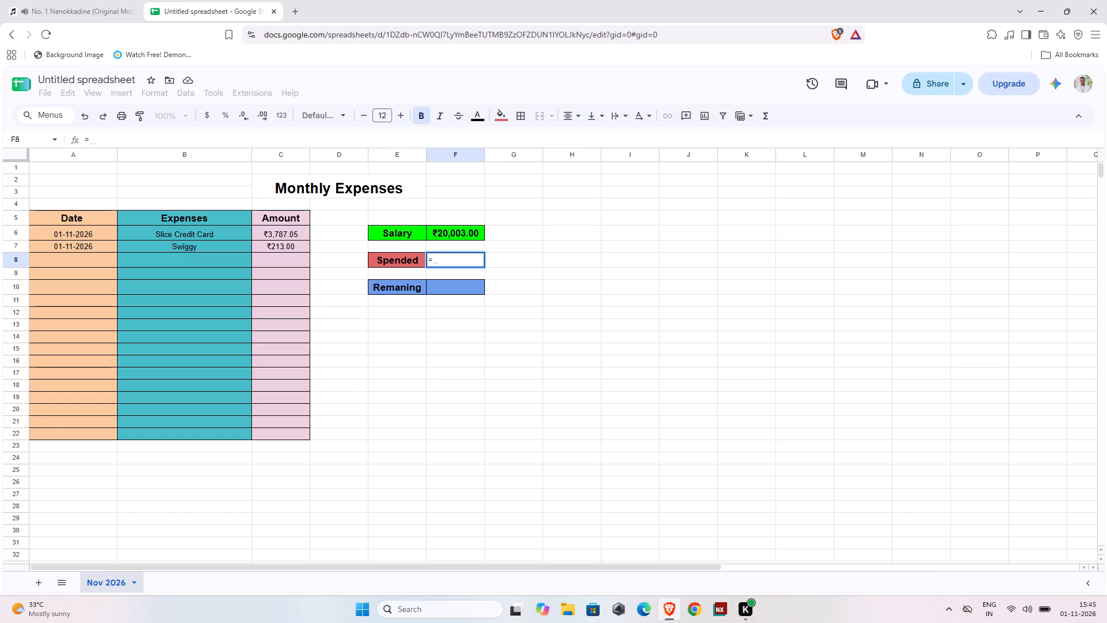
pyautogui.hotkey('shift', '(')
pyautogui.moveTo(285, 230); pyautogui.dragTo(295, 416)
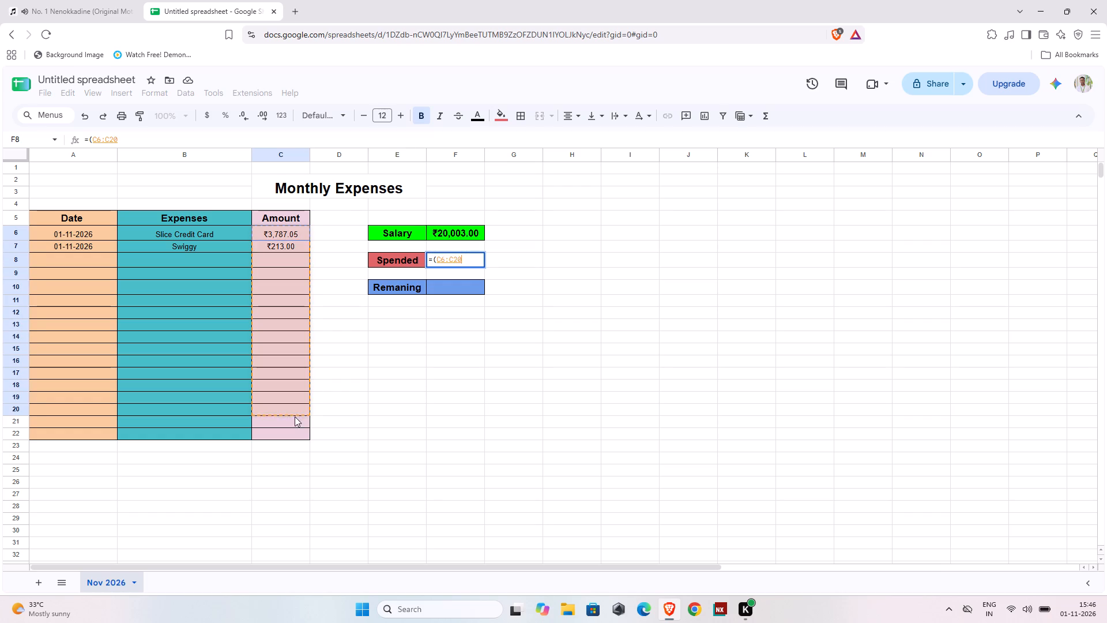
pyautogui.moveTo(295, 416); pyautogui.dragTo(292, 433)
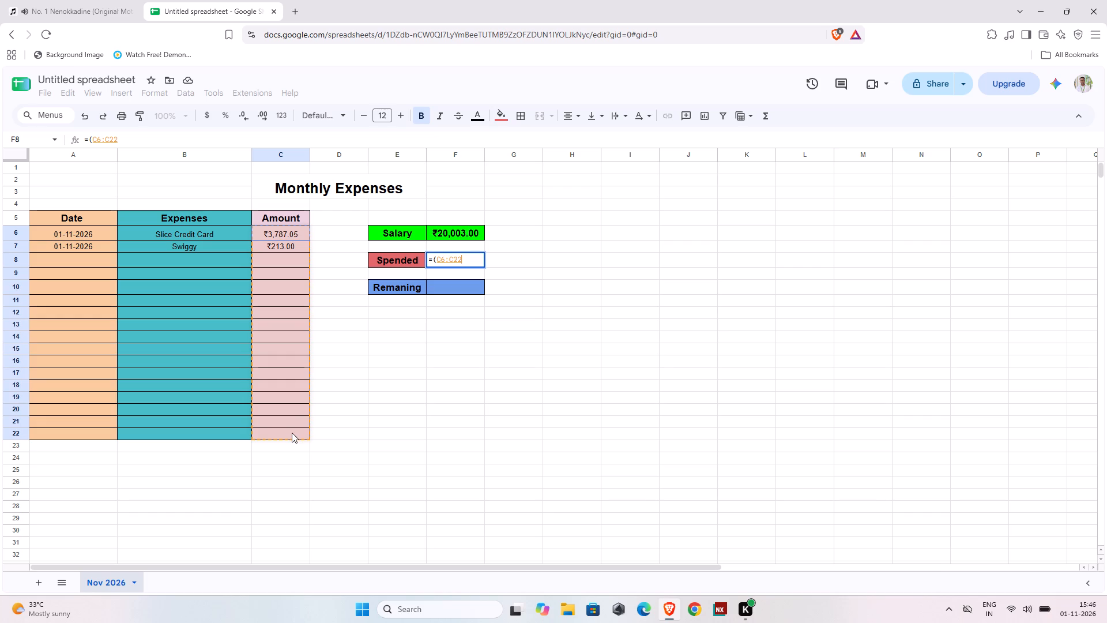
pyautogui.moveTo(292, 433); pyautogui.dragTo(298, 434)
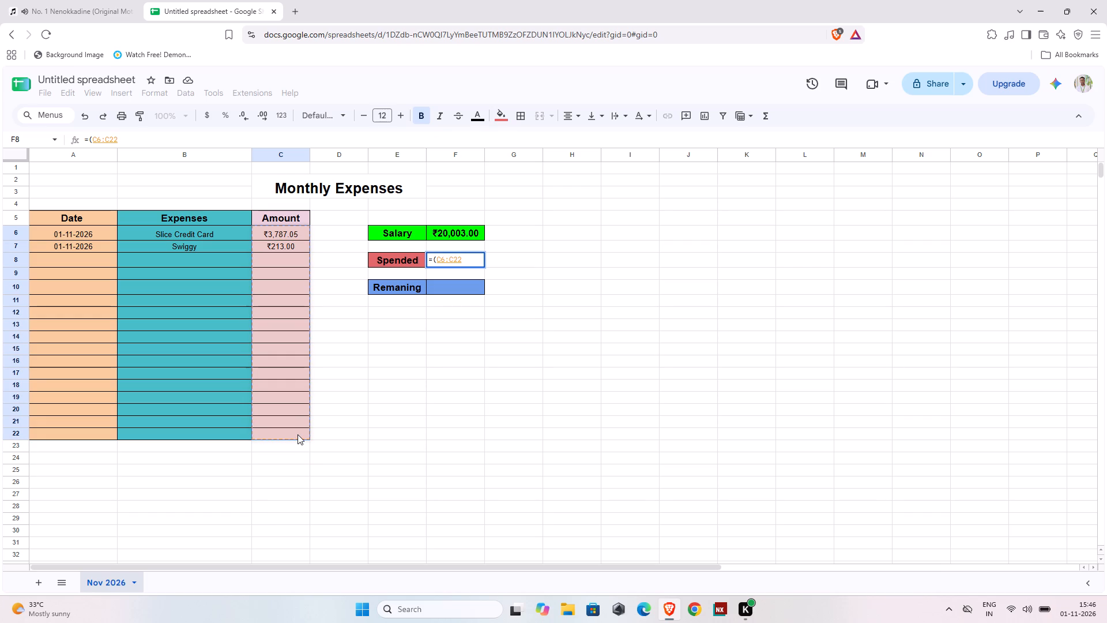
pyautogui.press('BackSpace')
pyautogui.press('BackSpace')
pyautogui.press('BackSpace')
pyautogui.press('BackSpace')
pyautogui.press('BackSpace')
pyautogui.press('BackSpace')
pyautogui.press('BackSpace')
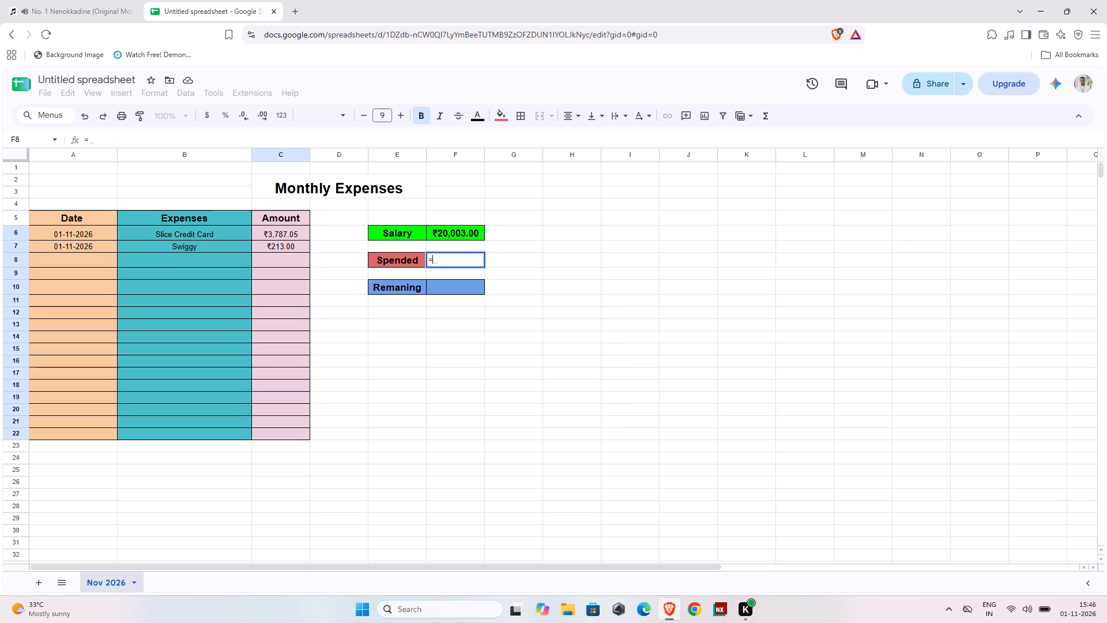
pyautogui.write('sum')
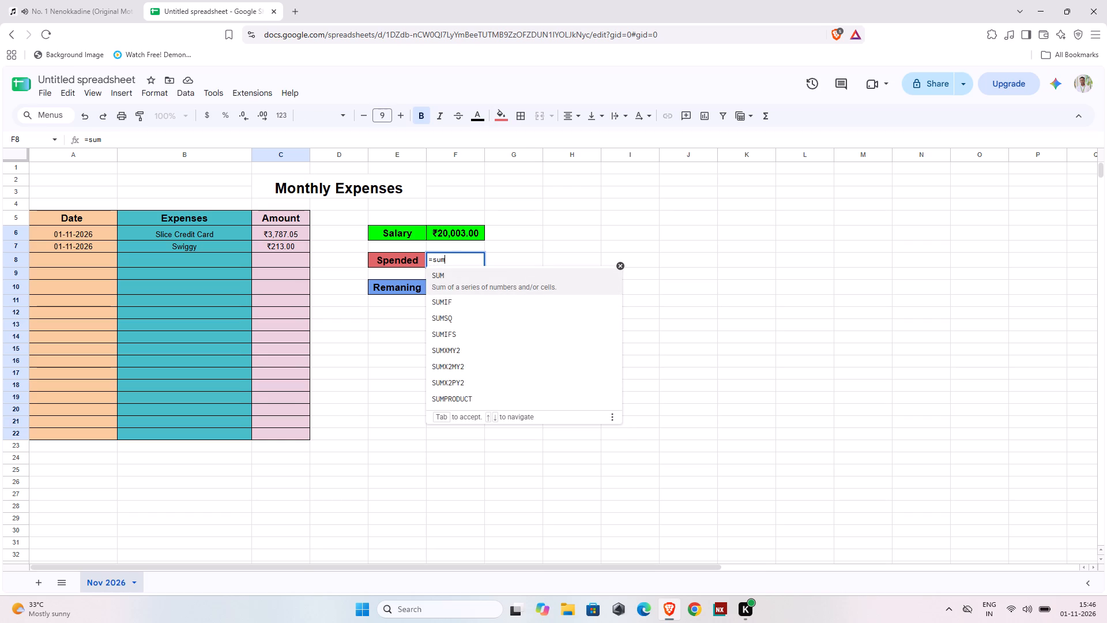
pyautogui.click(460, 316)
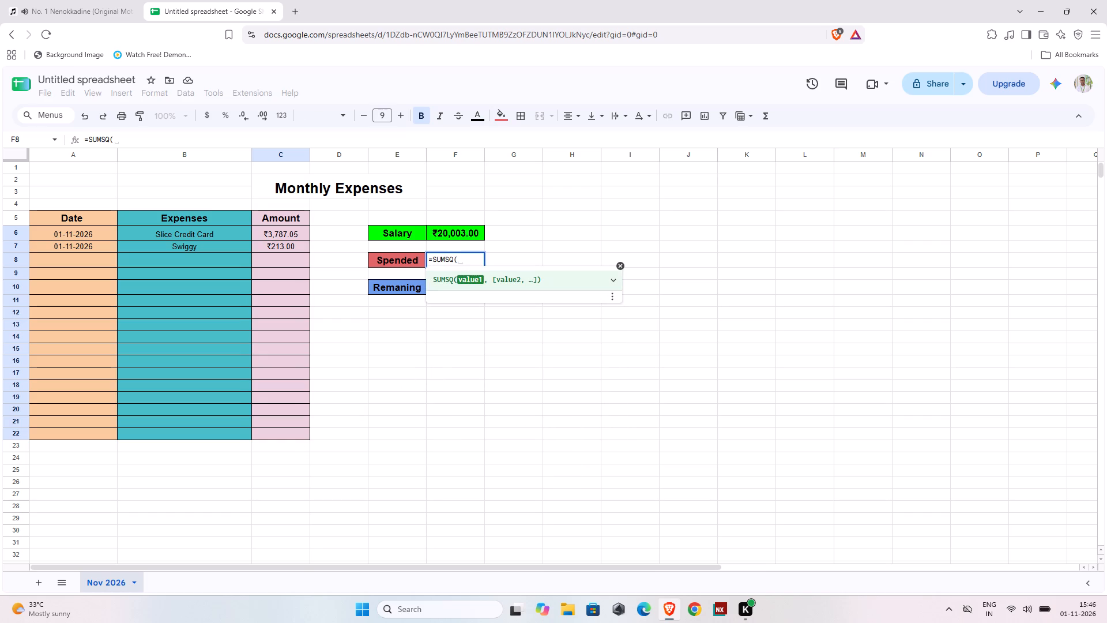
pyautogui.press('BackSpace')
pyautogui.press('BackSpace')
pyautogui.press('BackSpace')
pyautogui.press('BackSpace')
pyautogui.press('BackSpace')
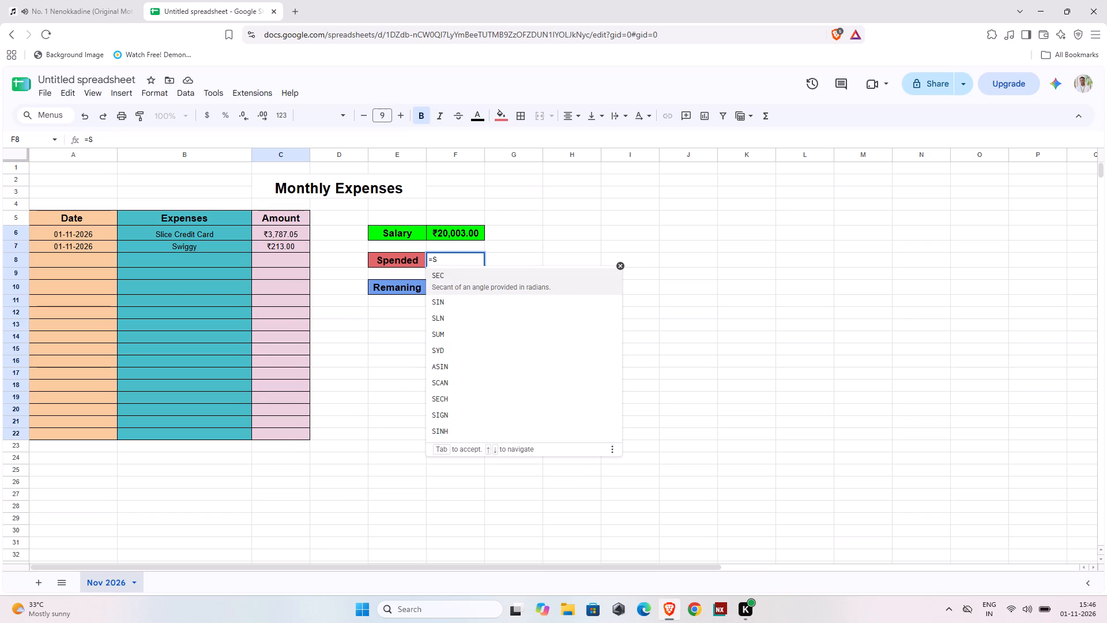
# Total the Amount cells in the Spended value cell F8 with the formula =SUM(C6:C22).
pyautogui.write('um')
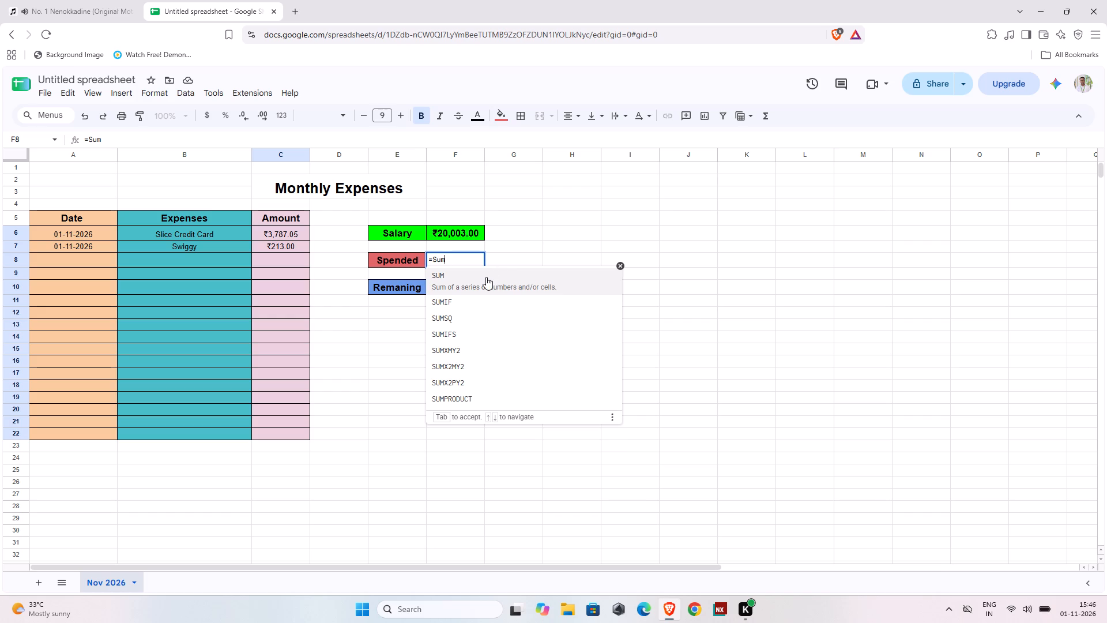
pyautogui.click(486, 277)
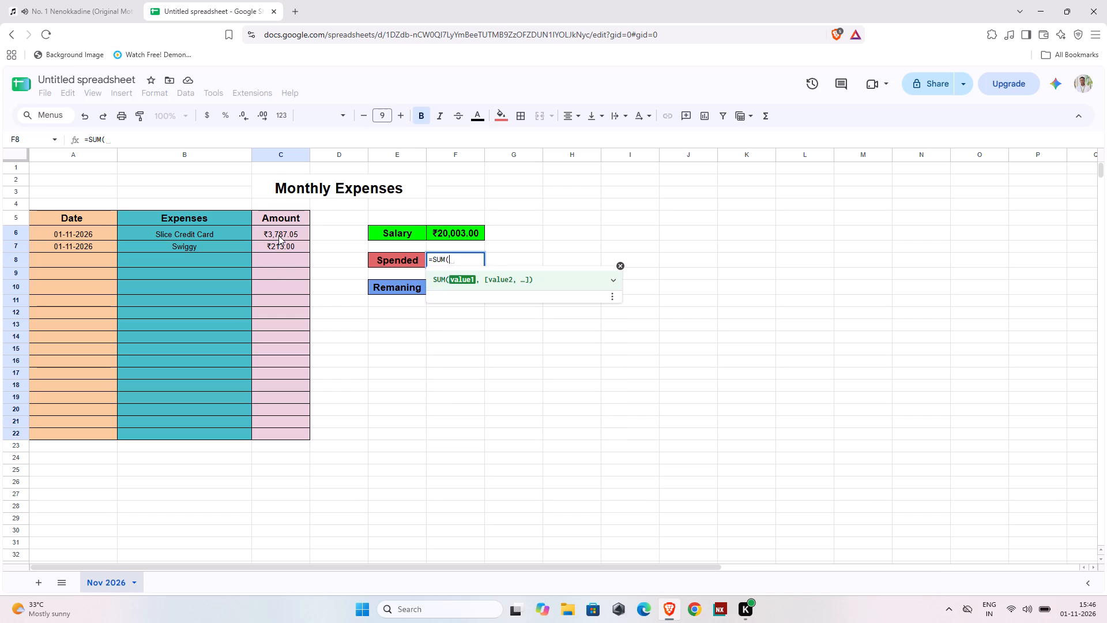
pyautogui.click(278, 235)
pyautogui.moveTo(278, 235); pyautogui.dragTo(280, 388)
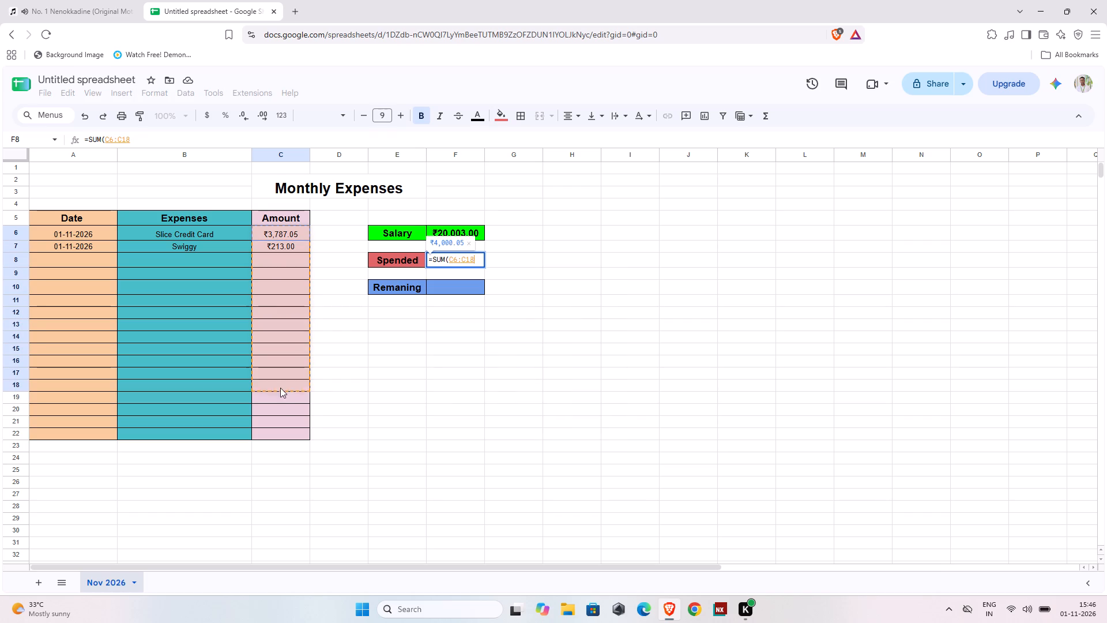
pyautogui.moveTo(280, 388); pyautogui.dragTo(287, 436)
pyautogui.hotkey('shift', ')')
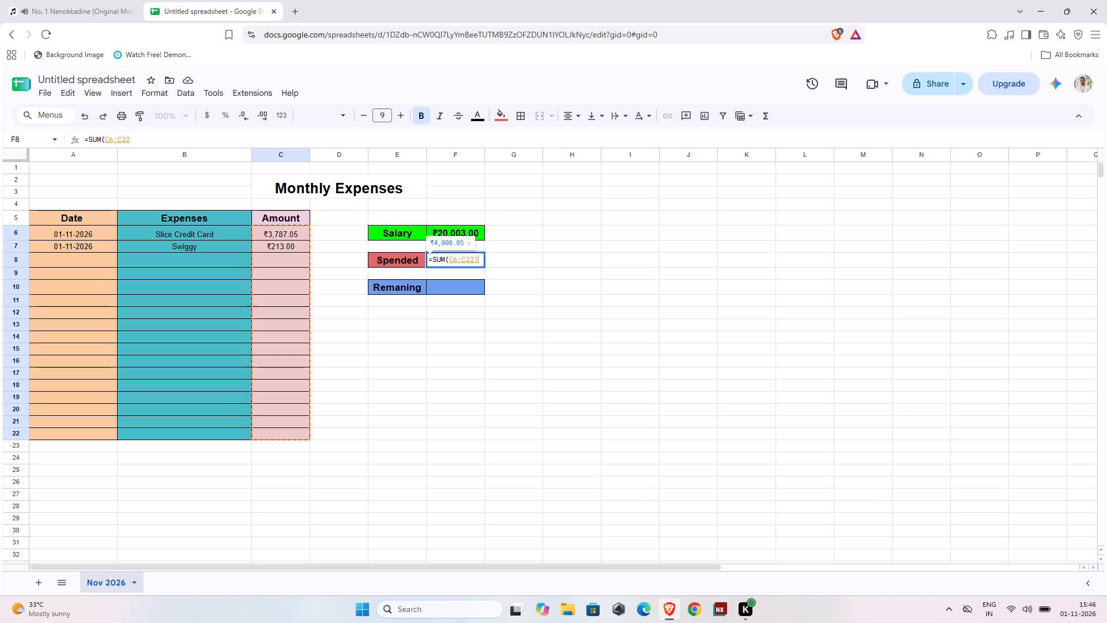
pyautogui.press('Return')
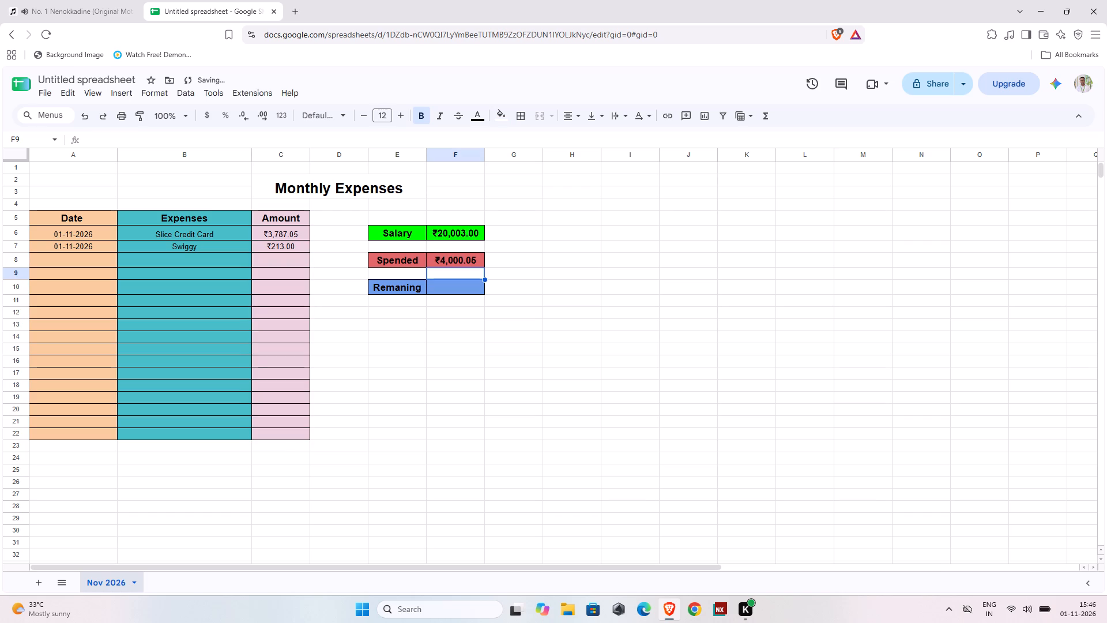
# Calculate the balance in the Remaning value cell F10 as salary minus spending with =sum(F6-F8).
pyautogui.click(461, 291)
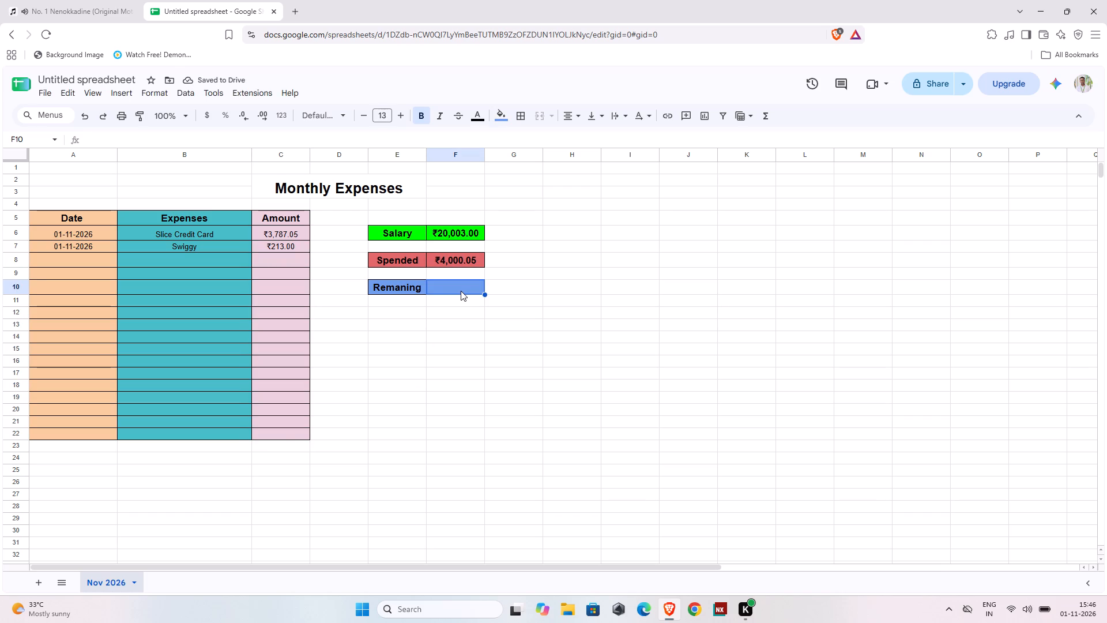
pyautogui.press('=')
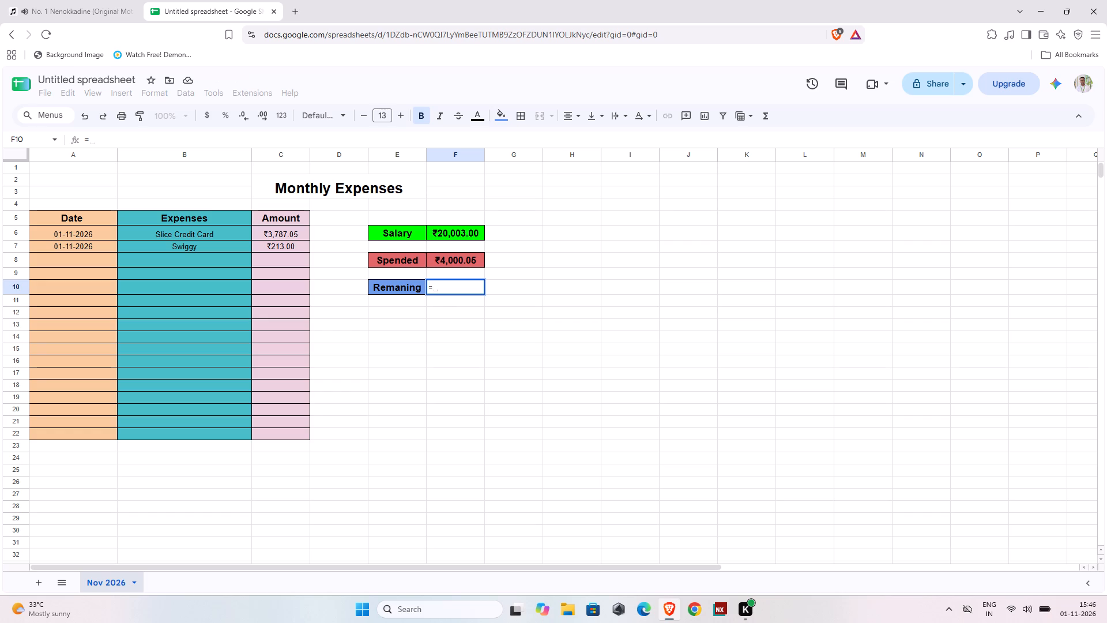
pyautogui.write('sum')
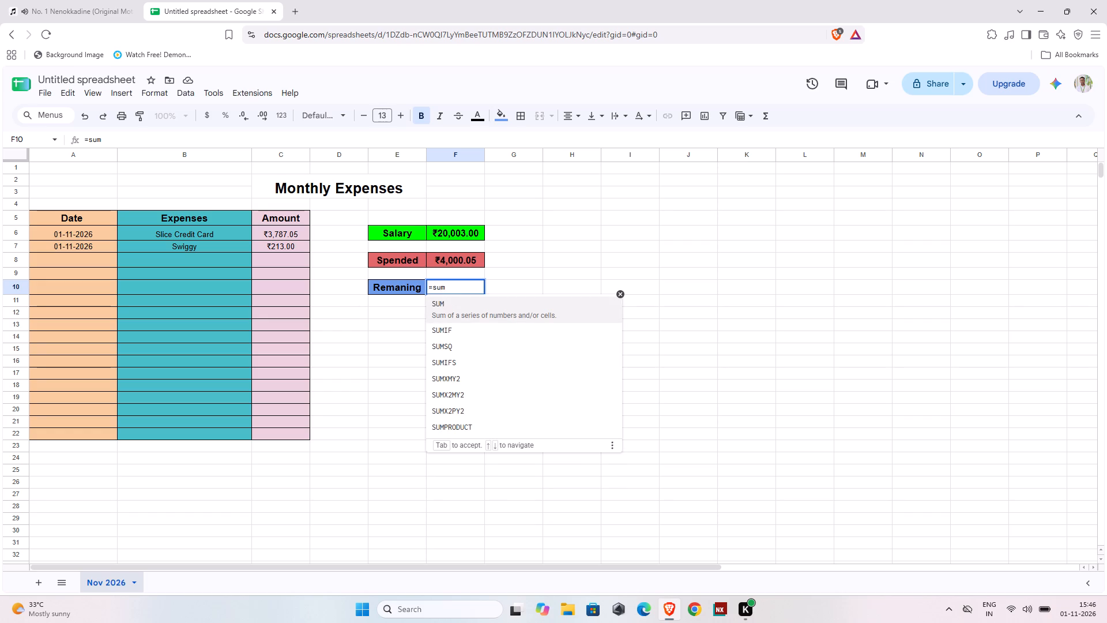
pyautogui.hotkey('shift', '(')
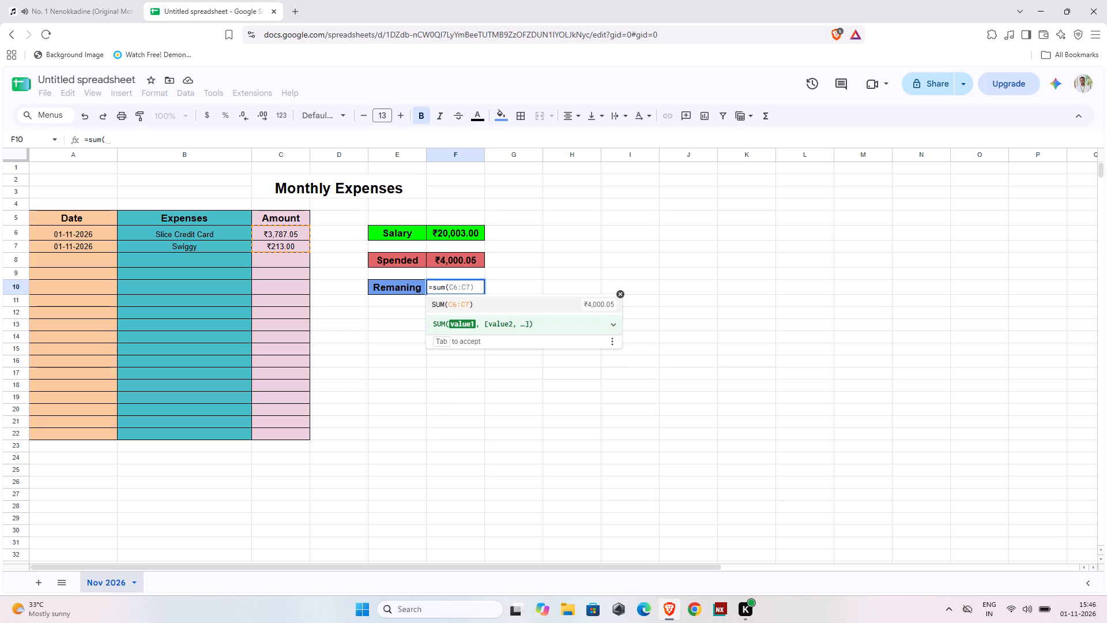
pyautogui.click(462, 234)
pyautogui.press('-')
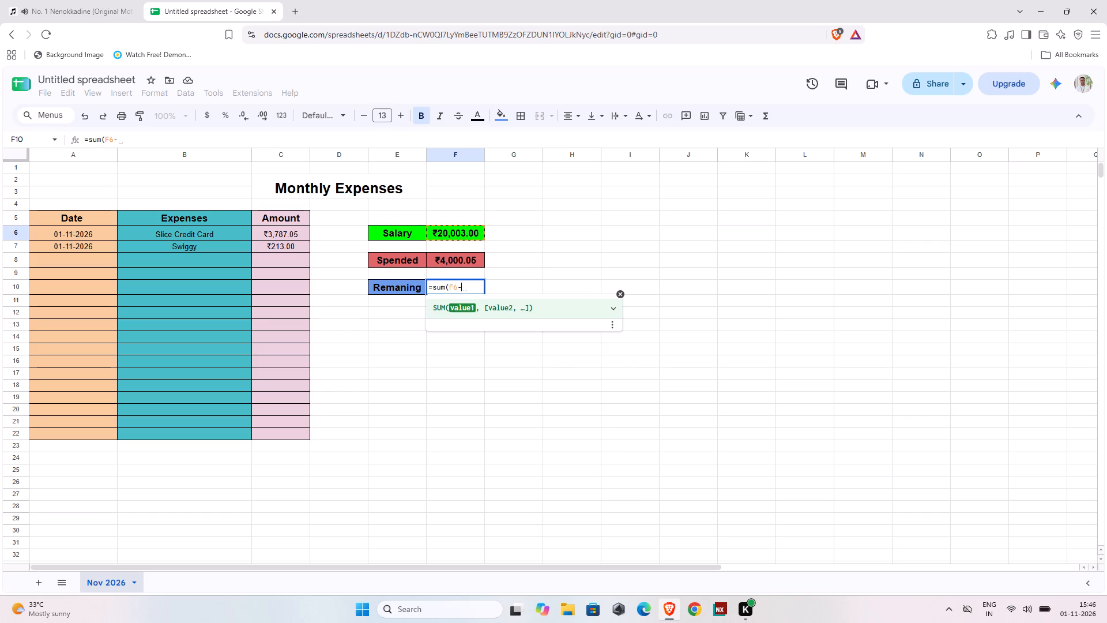
pyautogui.click(456, 254)
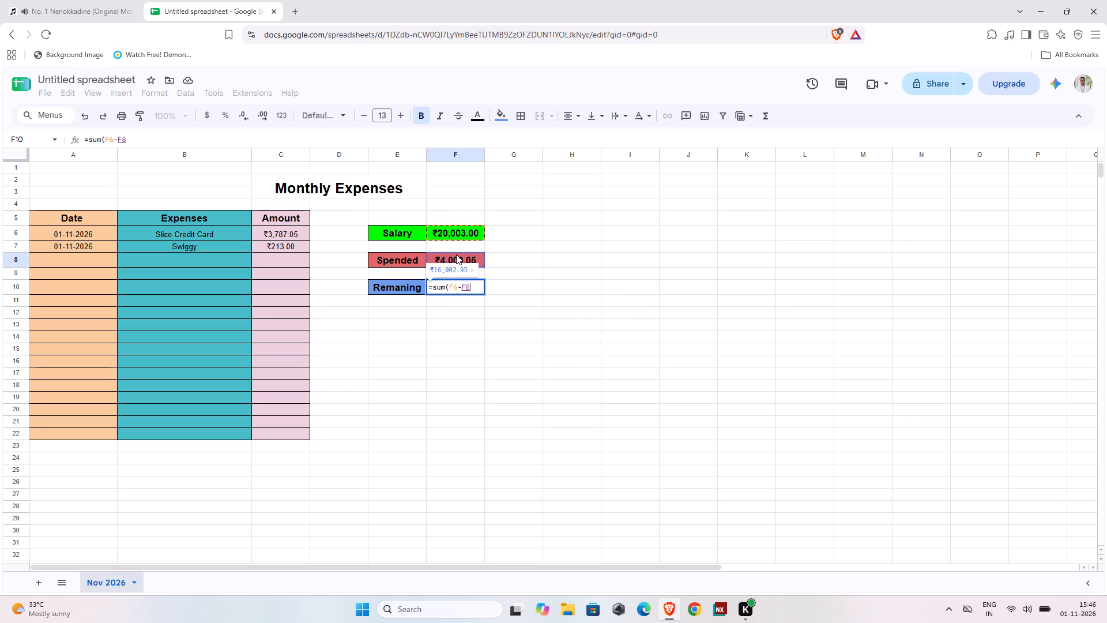
pyautogui.hotkey('shift', ')')
pyautogui.press('Return')
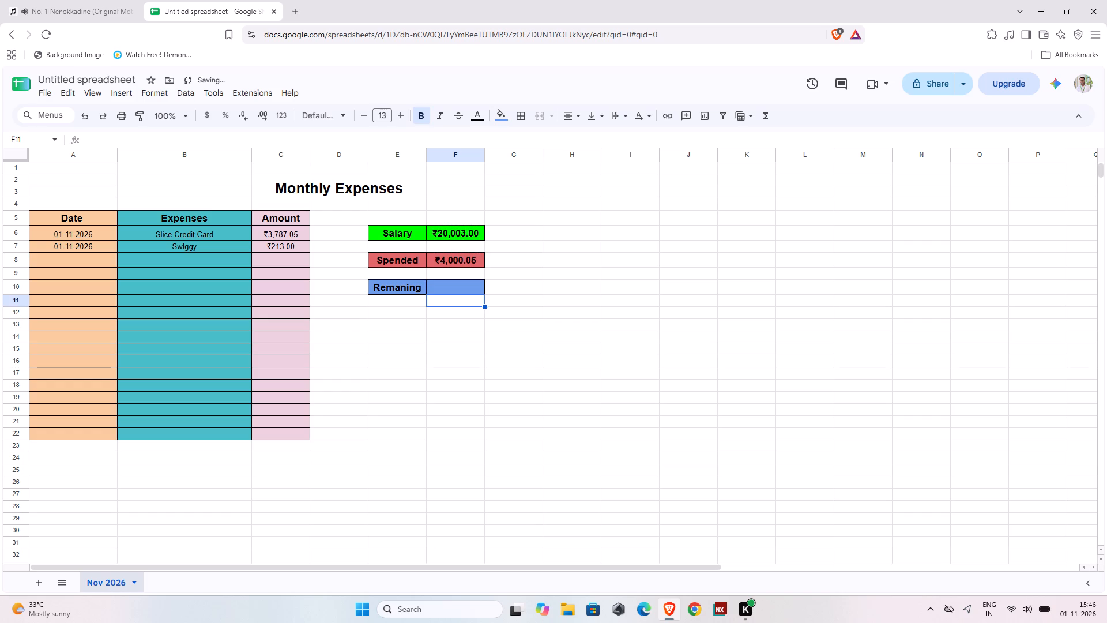
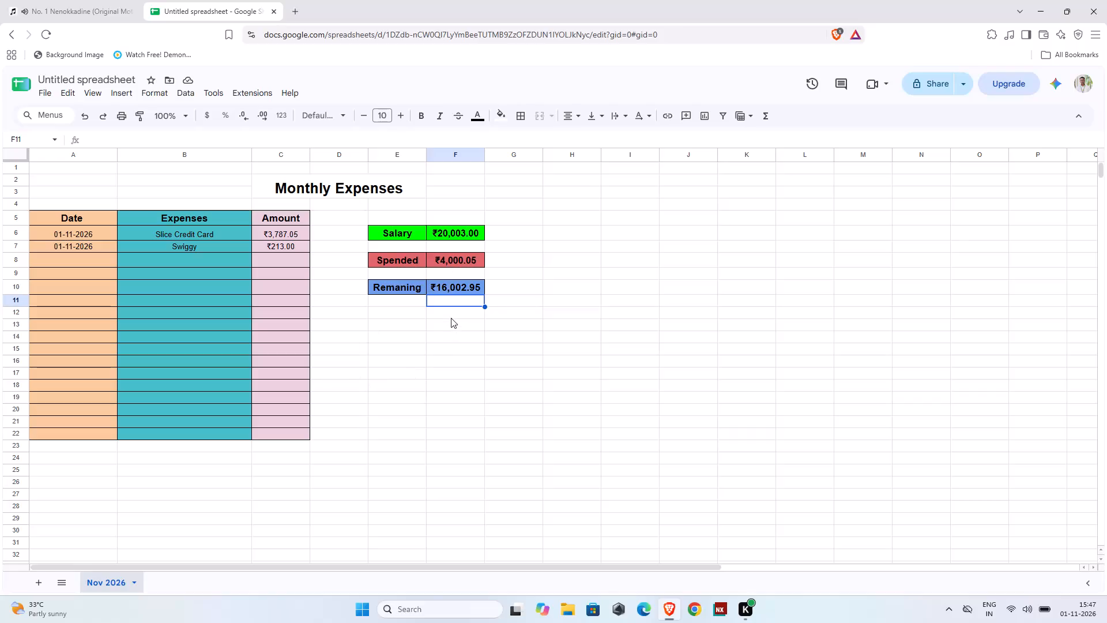
# Add an expense entry in row 8 with date 19-11-2026, expense PG and amount 6500.
pyautogui.click(449, 327)
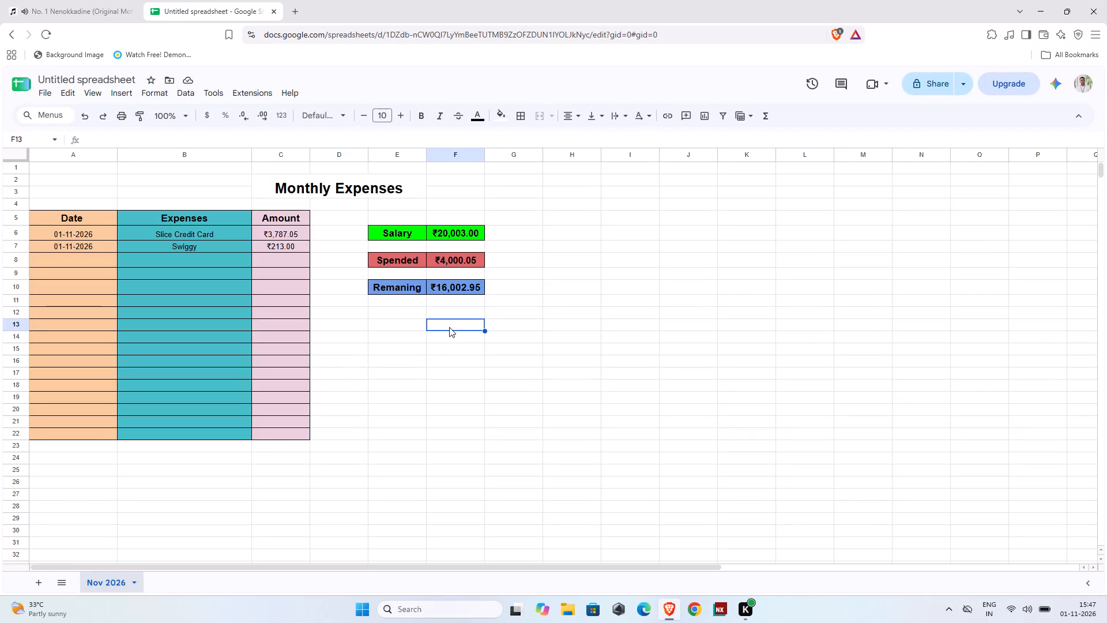
pyautogui.click(66, 250)
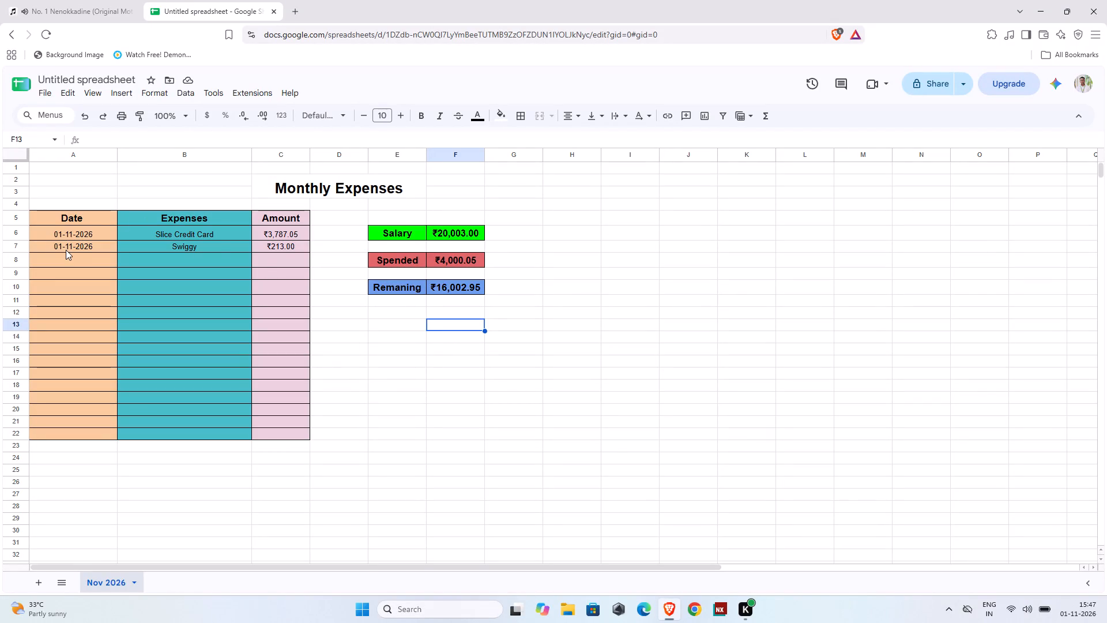
pyautogui.click(60, 258)
pyautogui.write('19-')
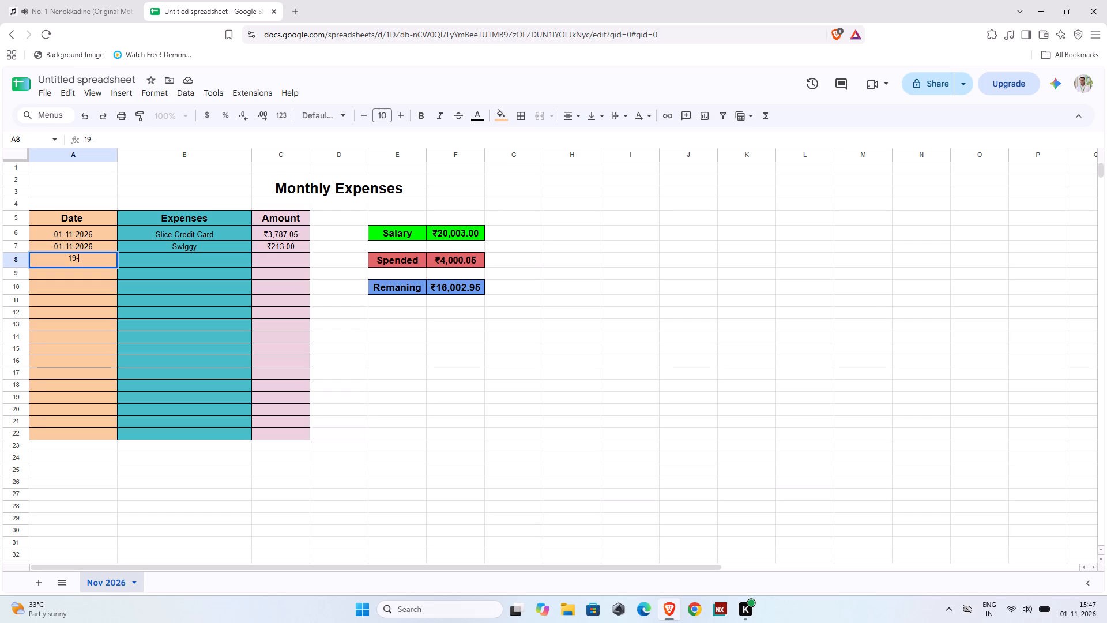
pyautogui.write('11-2026')
pyautogui.press('Return')
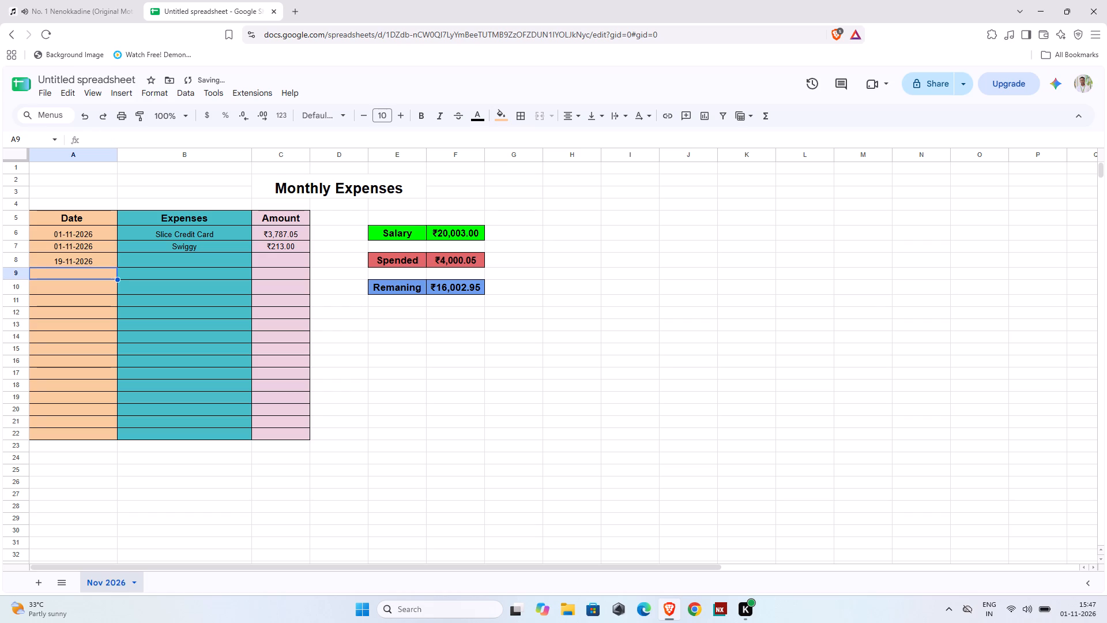
pyautogui.press('Up')
pyautogui.press('Right')
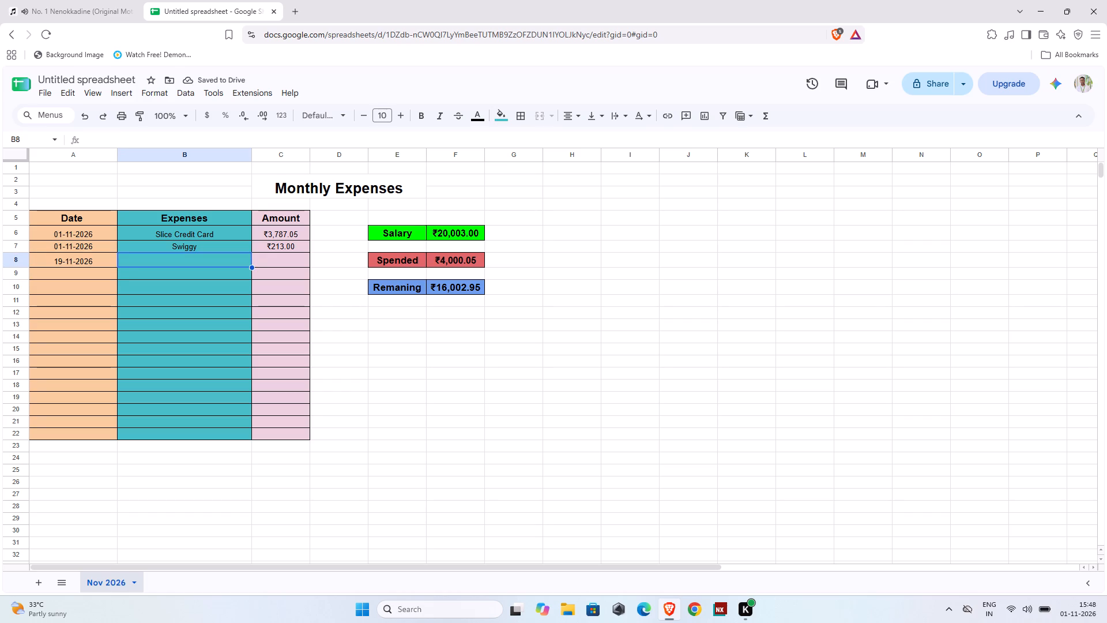
pyautogui.press('p')
pyautogui.press('g')
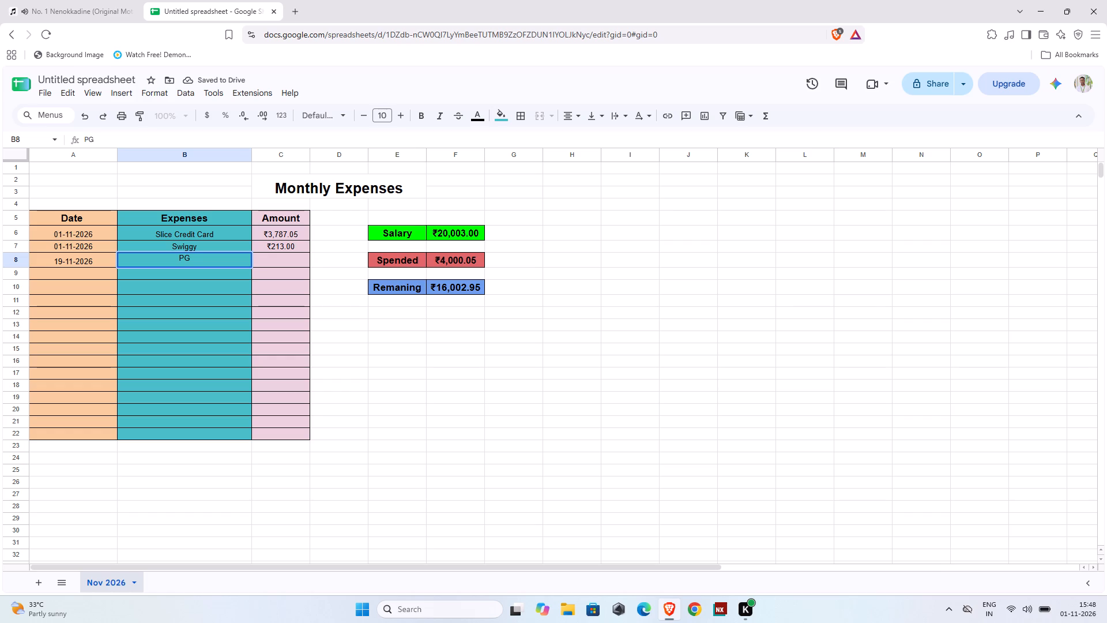
pyautogui.press('Right')
pyautogui.write('6500')
pyautogui.press('Return')
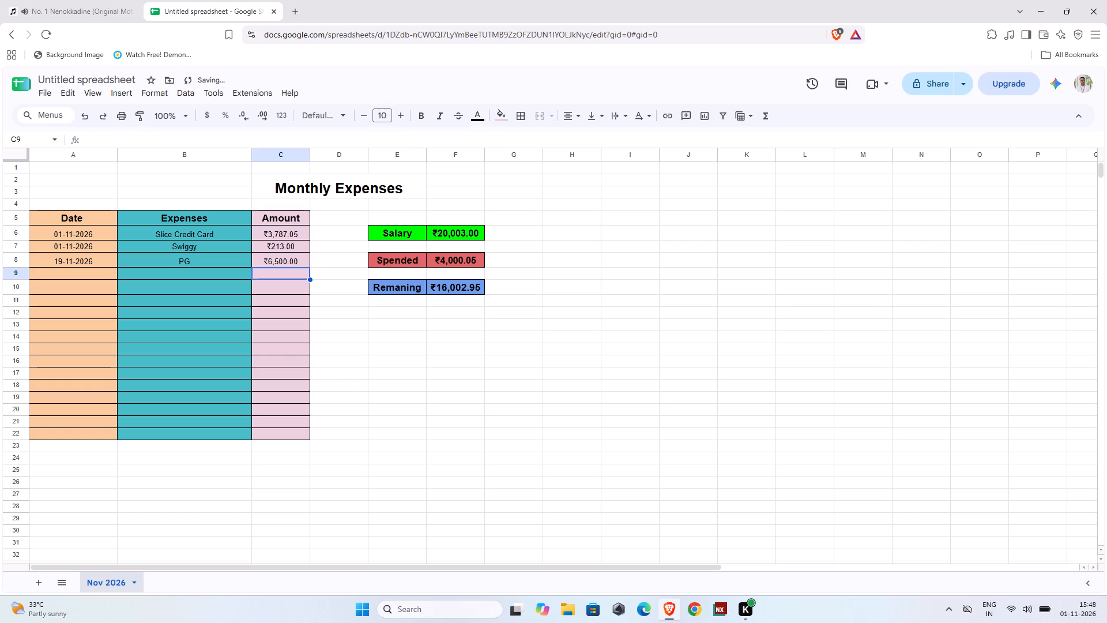
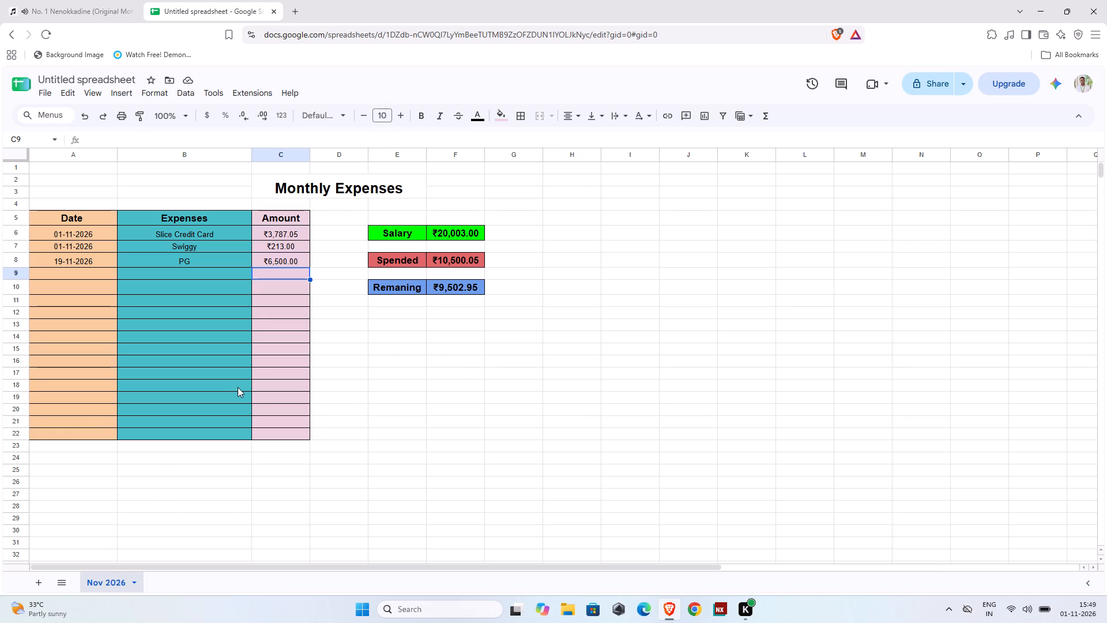
# Clear the date, expense and amount of the PG entry in row 8.
pyautogui.press('Left')
pyautogui.press('Left')
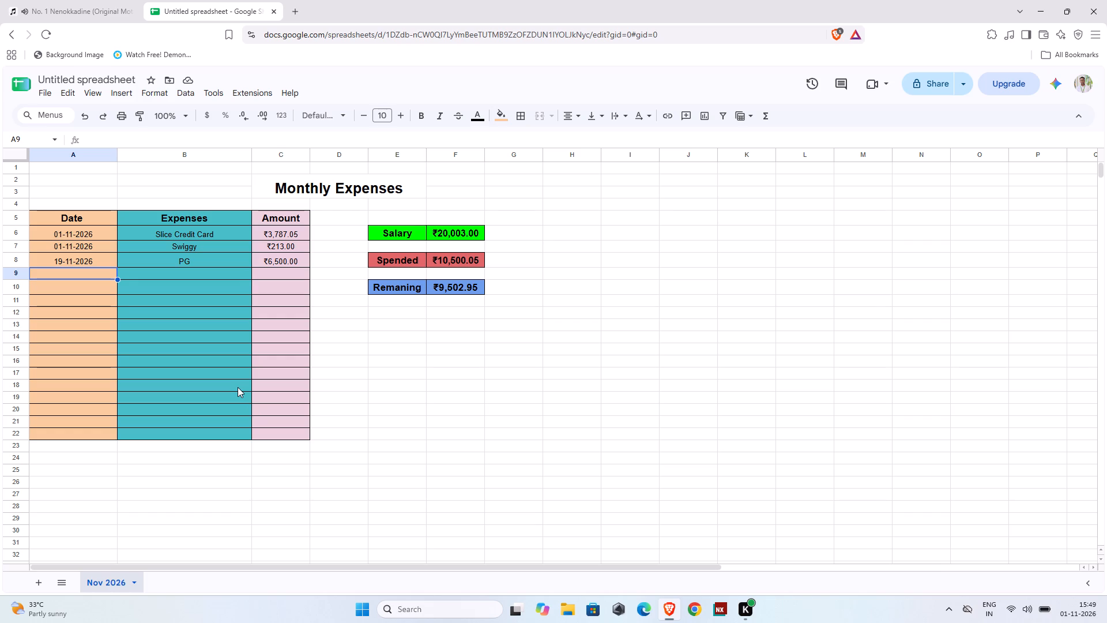
pyautogui.press('Up')
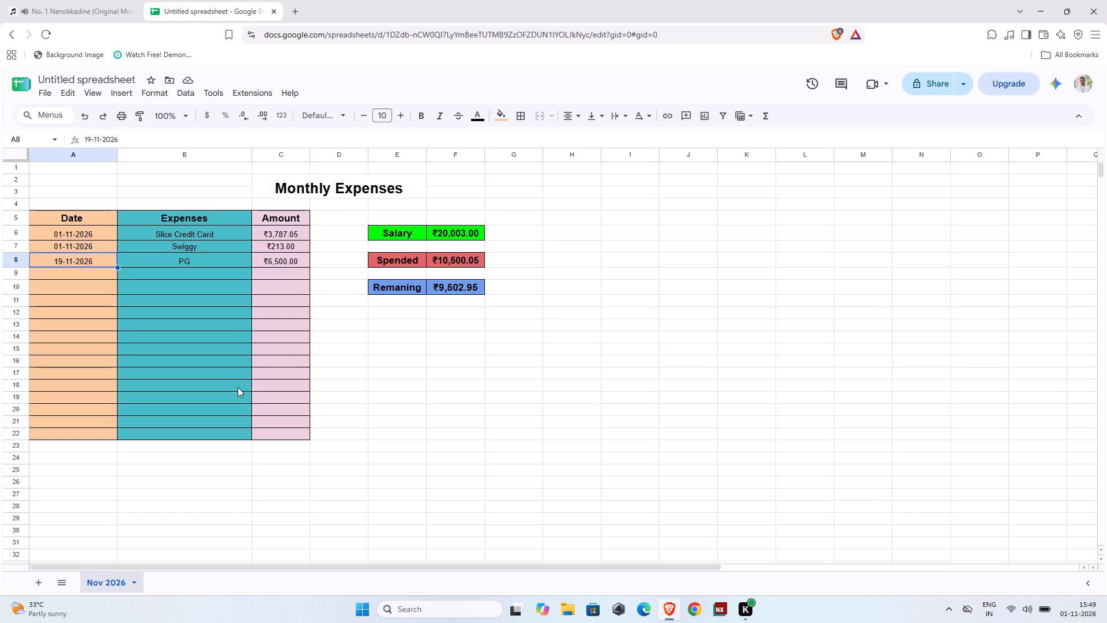
pyautogui.press('Delete')
pyautogui.press('Right')
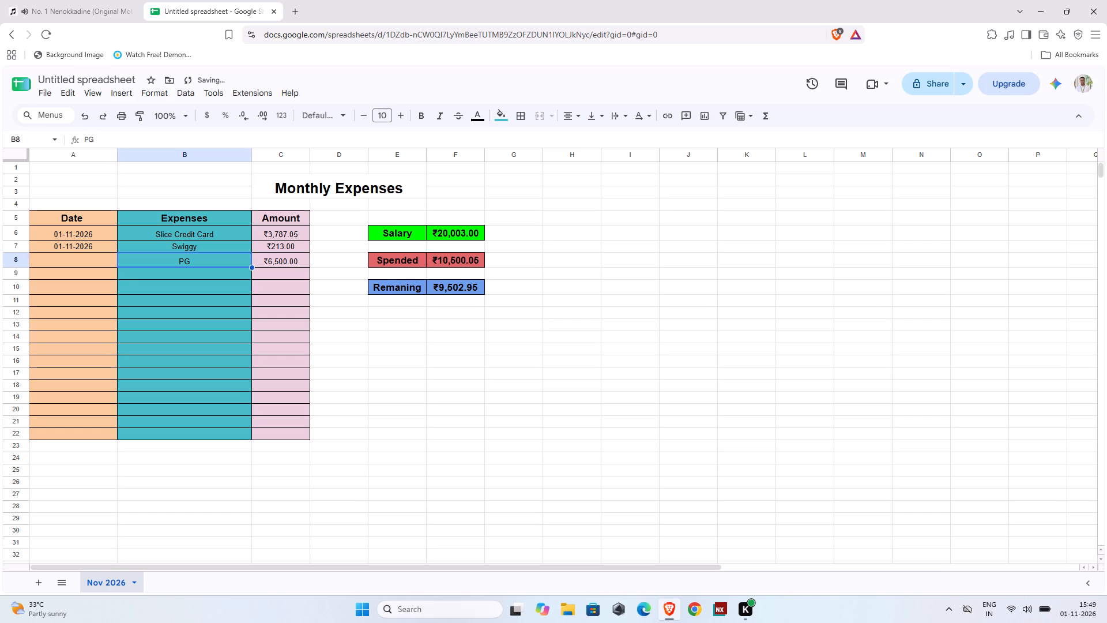
pyautogui.press('Delete')
pyautogui.press('Right')
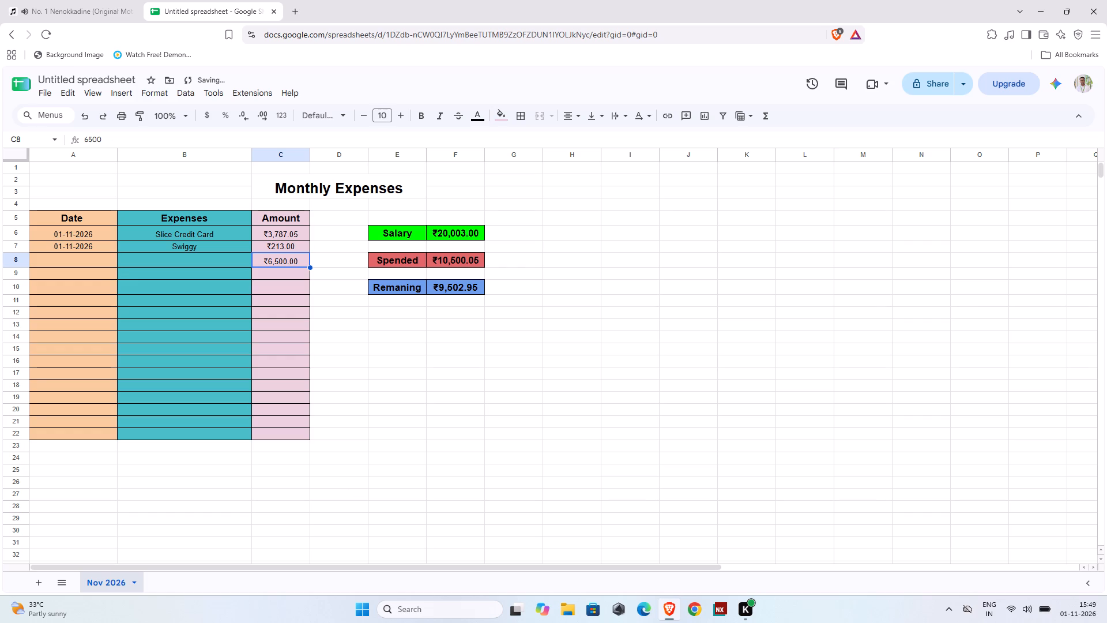
pyautogui.press('Delete')
# Append "(Cred + $50)" to the Slice Credit Card expense description in cell B6.
pyautogui.press('Up')
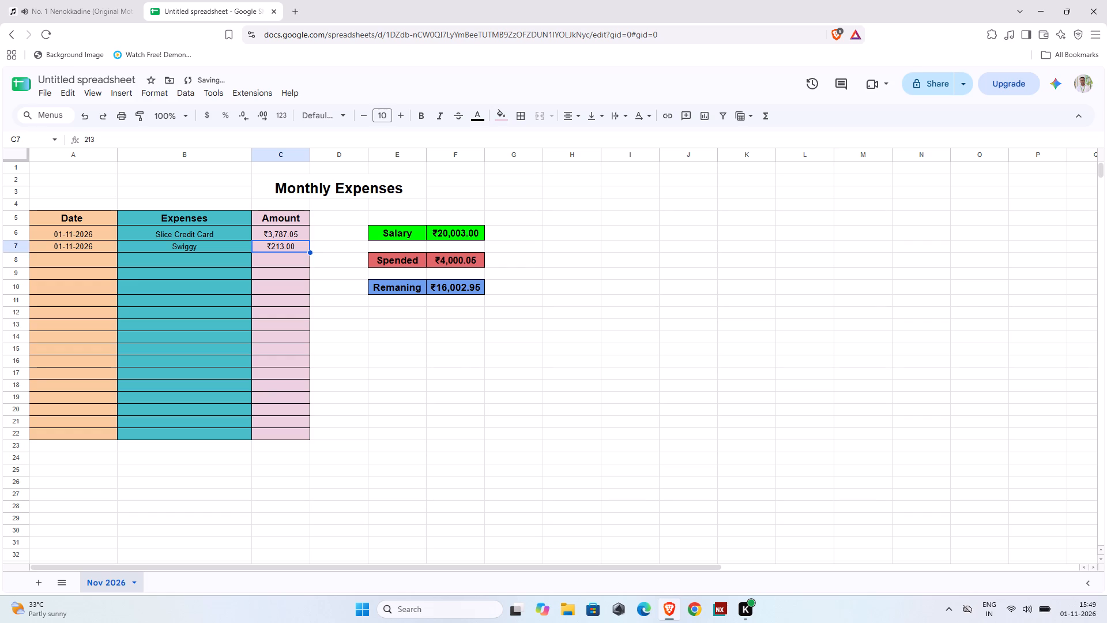
pyautogui.press('Up')
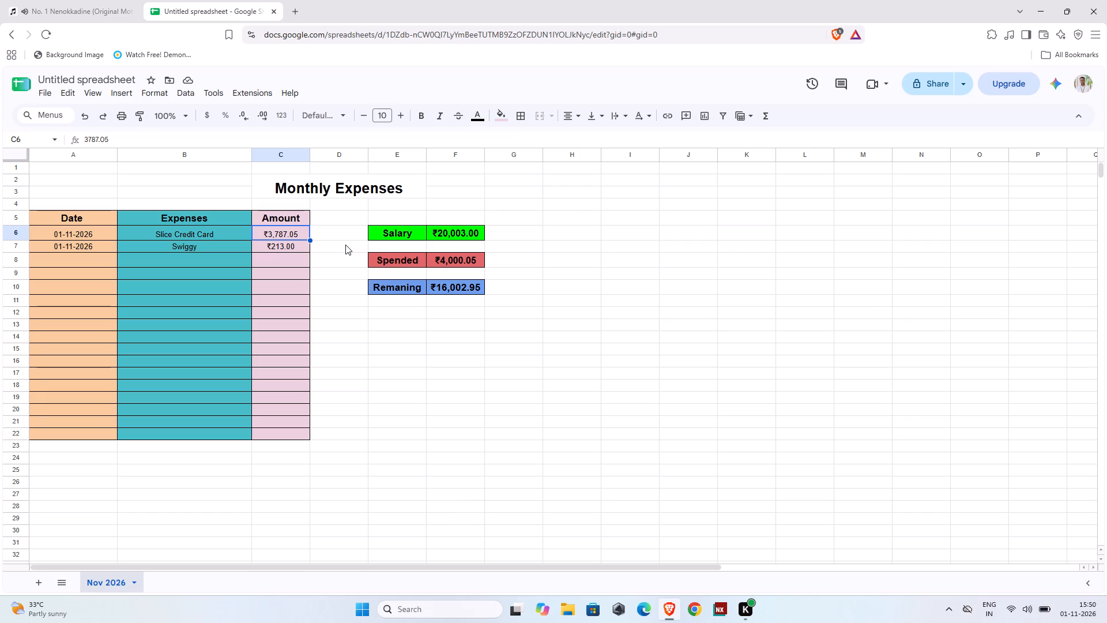
pyautogui.click(329, 232)
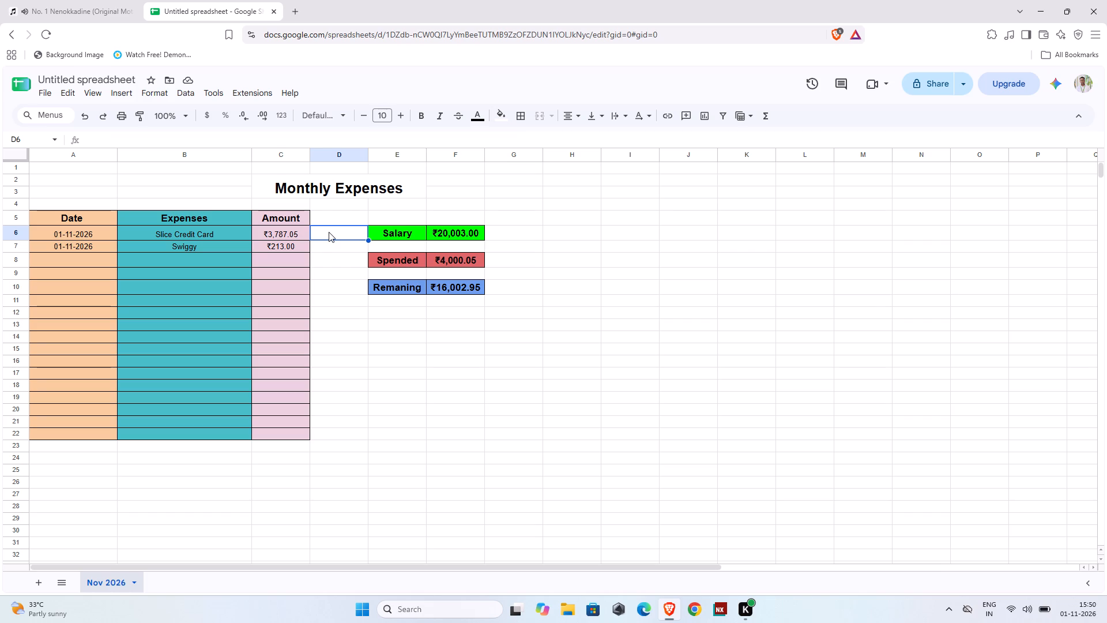
pyautogui.click(202, 231)
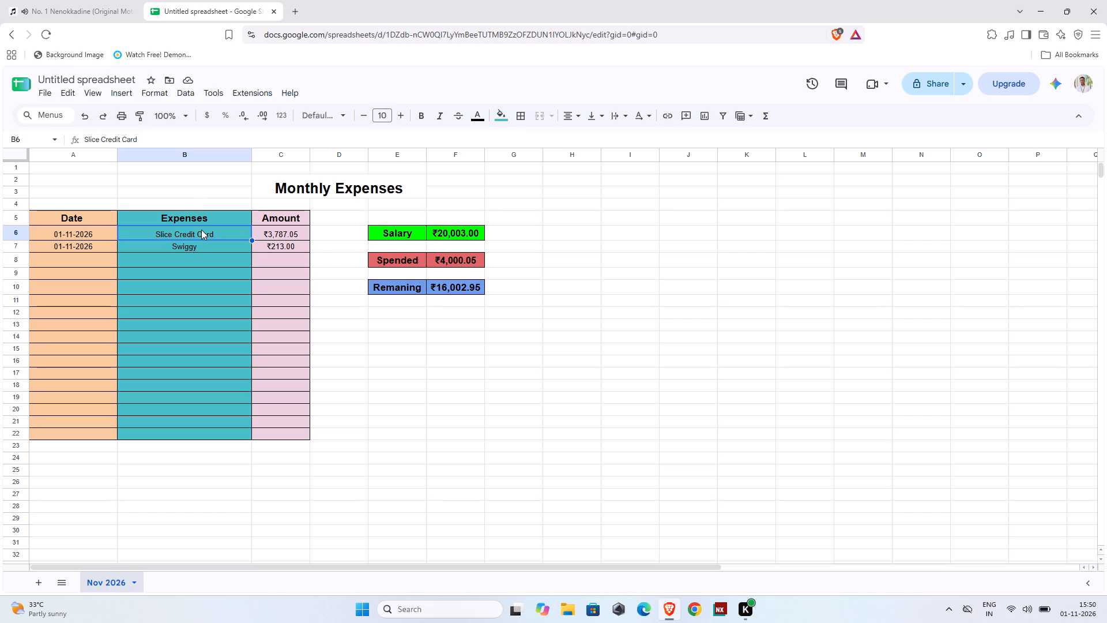
pyautogui.click(167, 147)
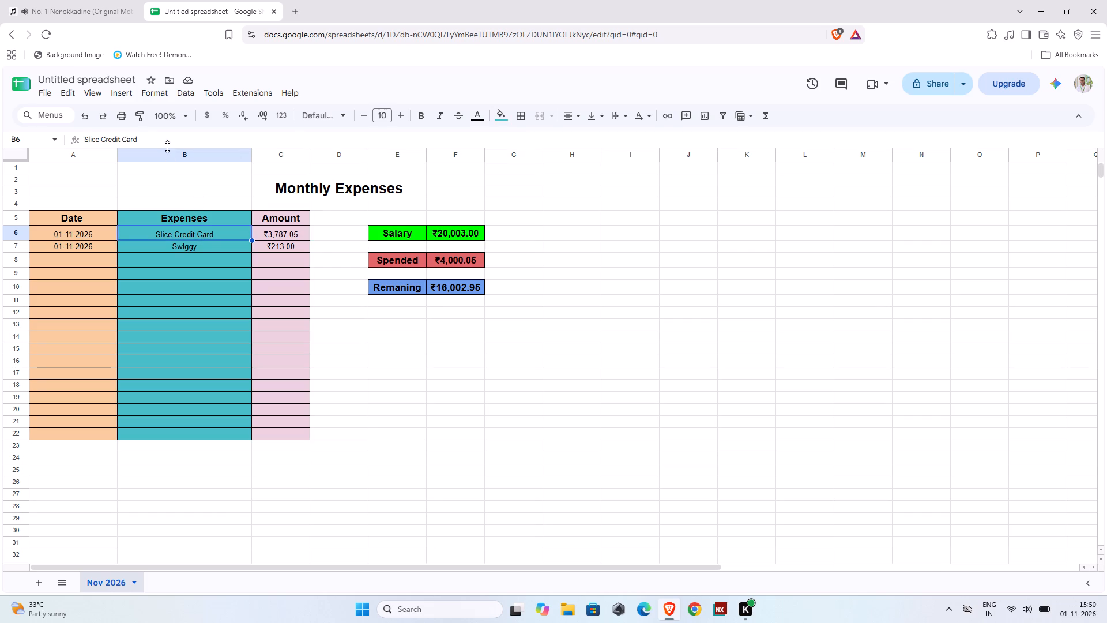
pyautogui.click(165, 140)
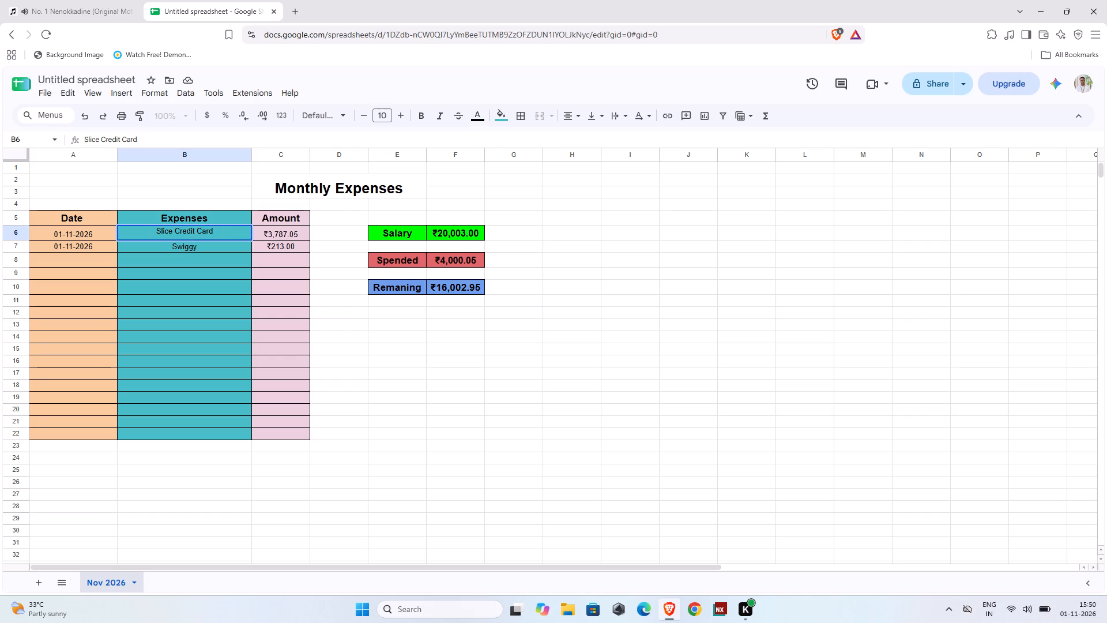
pyautogui.press('space')
pyautogui.write('()')
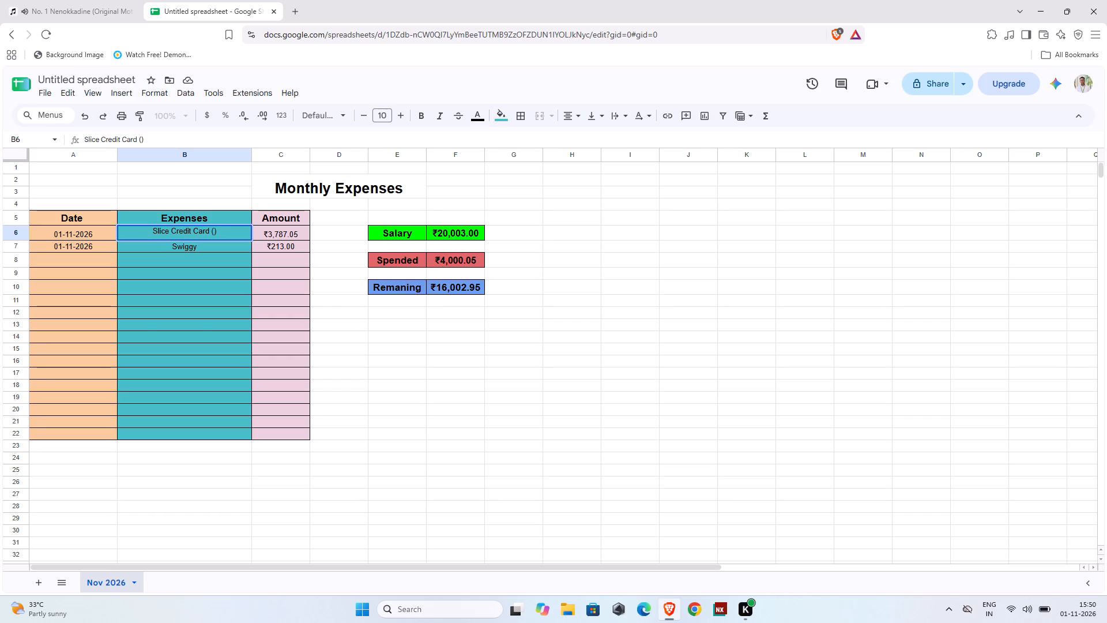
pyautogui.press('Left')
pyautogui.write('red')
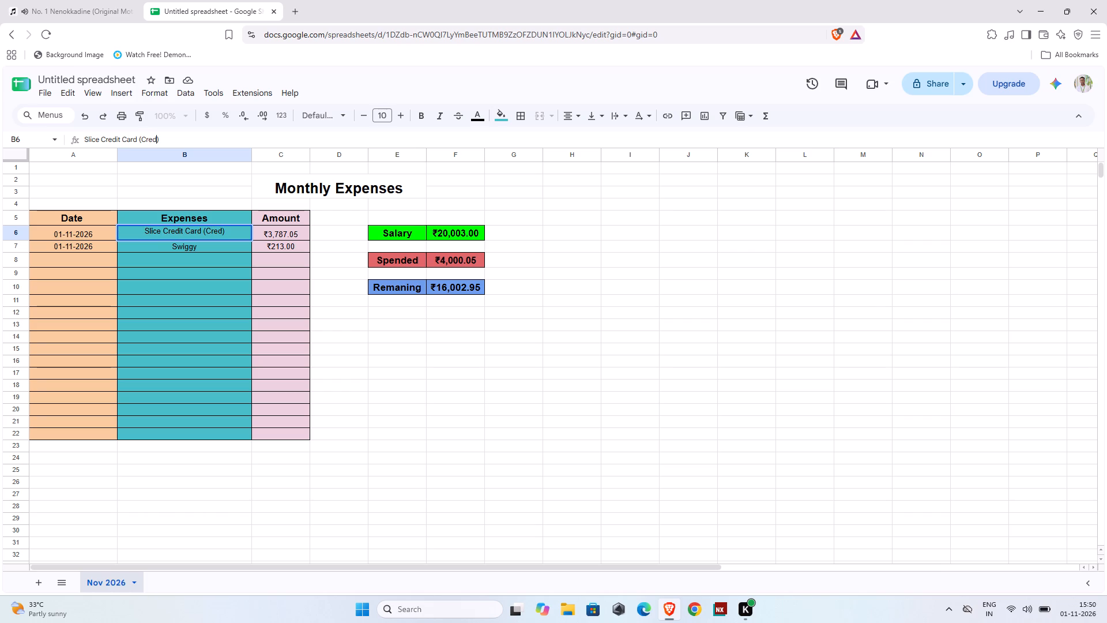
pyautogui.press('space')
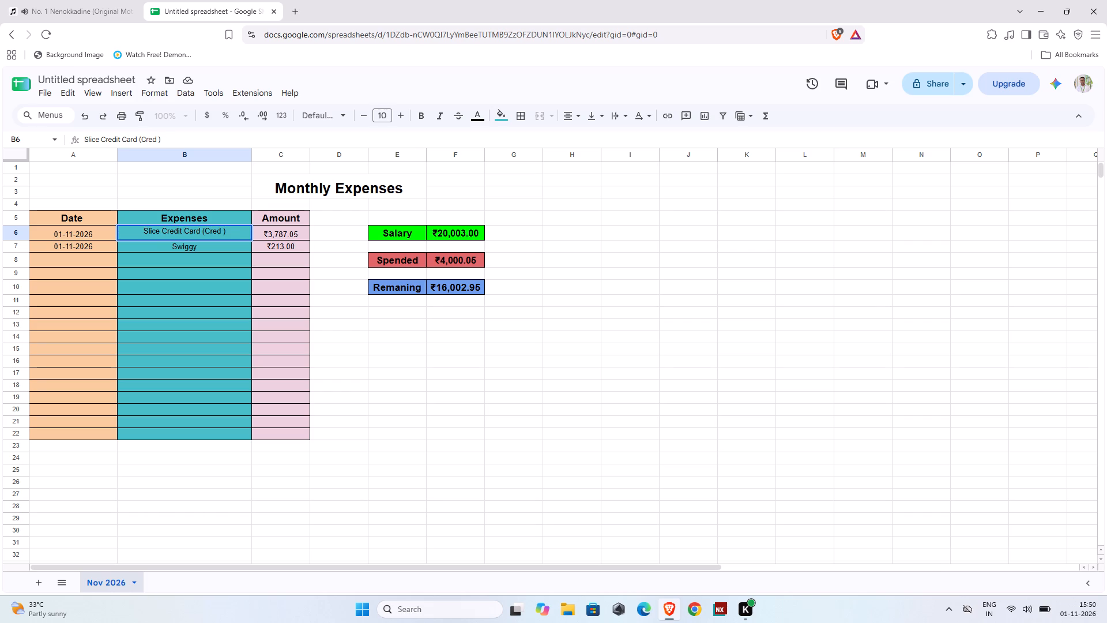
pyautogui.hotkey('shift', '+')
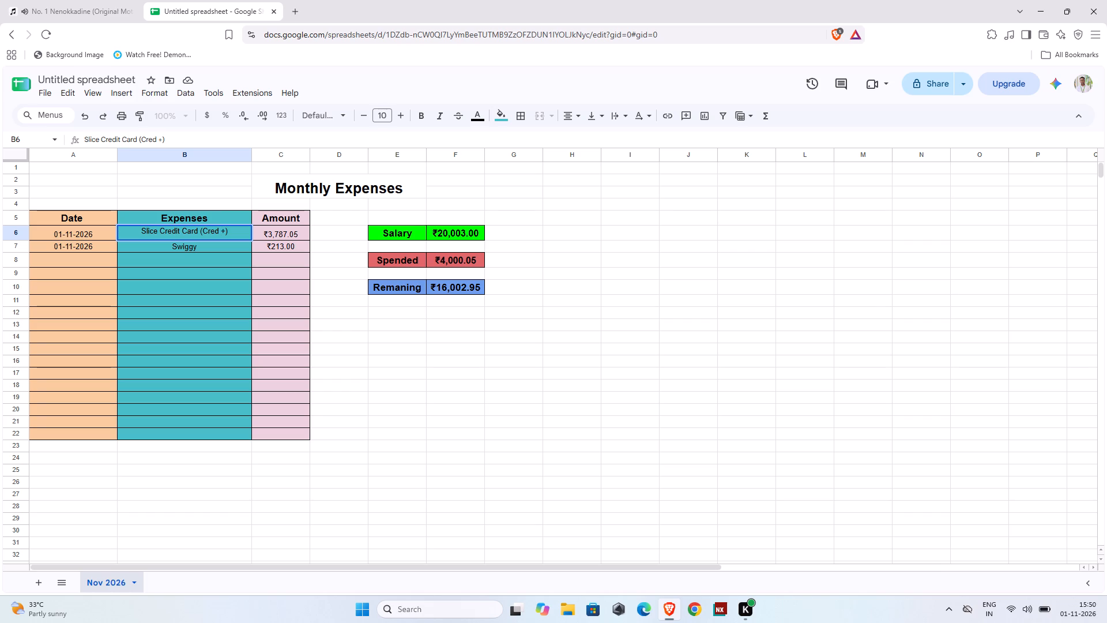
pyautogui.press('space')
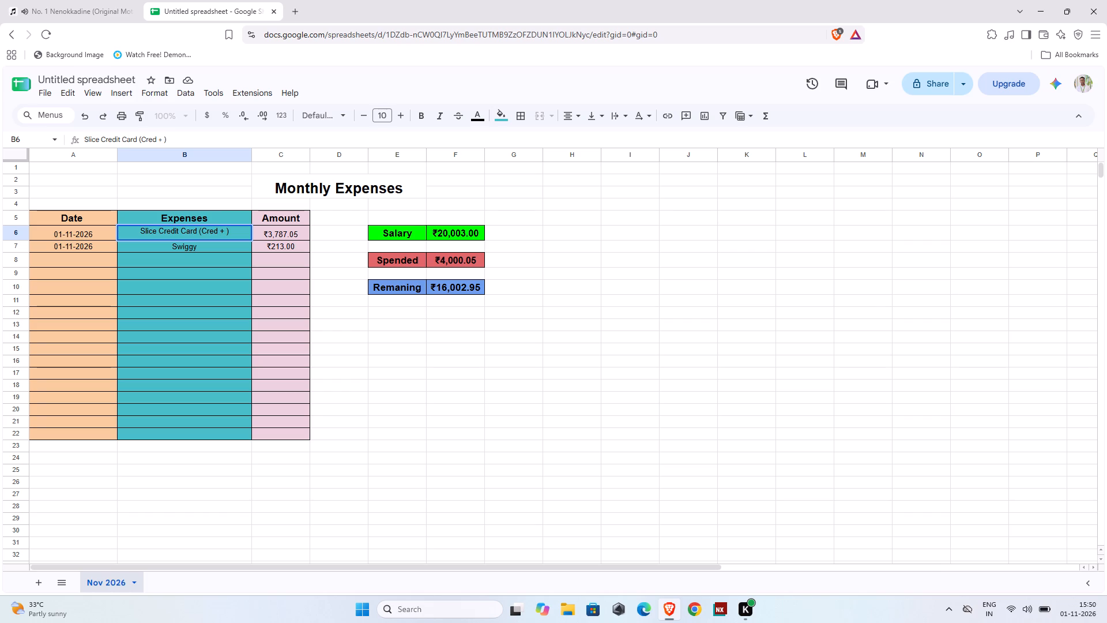
pyautogui.write('50')
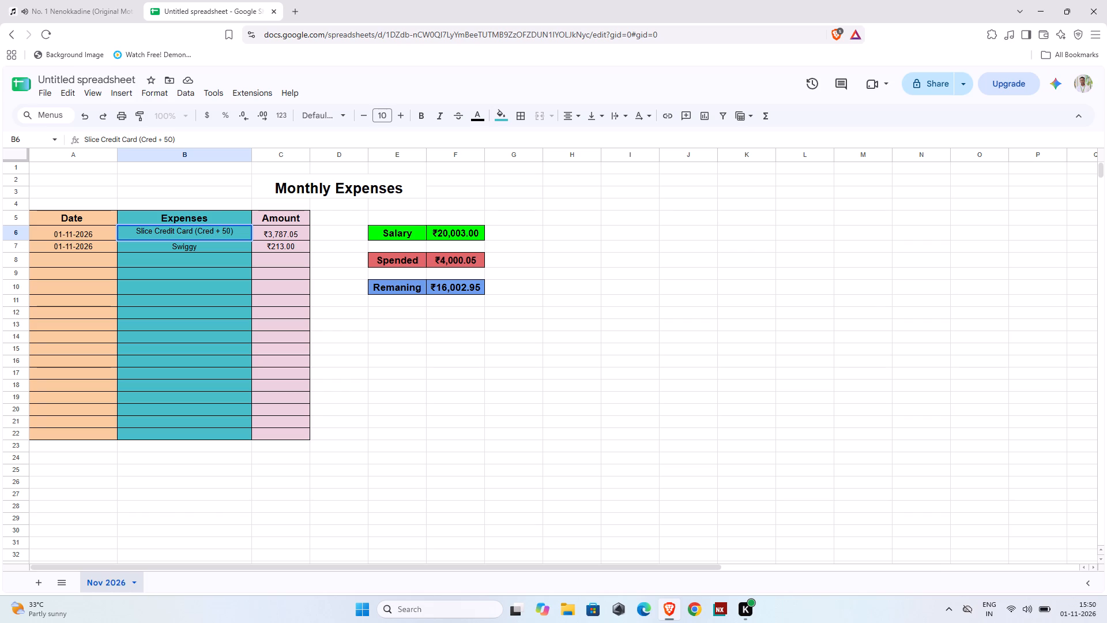
pyautogui.press('Left')
pyautogui.press('Left')
pyautogui.hotkey('shift', '$')
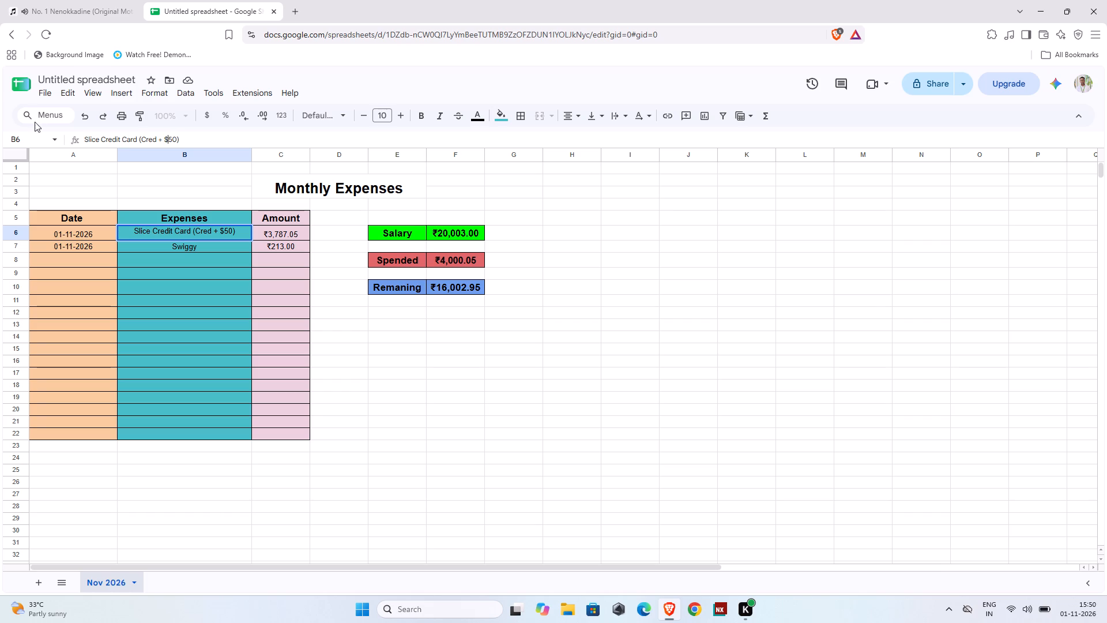
# Apply the Indian Rupee custom currency format to the Slice Credit Card description cell B6.
pyautogui.click(223, 229)
pyautogui.click(48, 115)
pyautogui.click(74, 140)
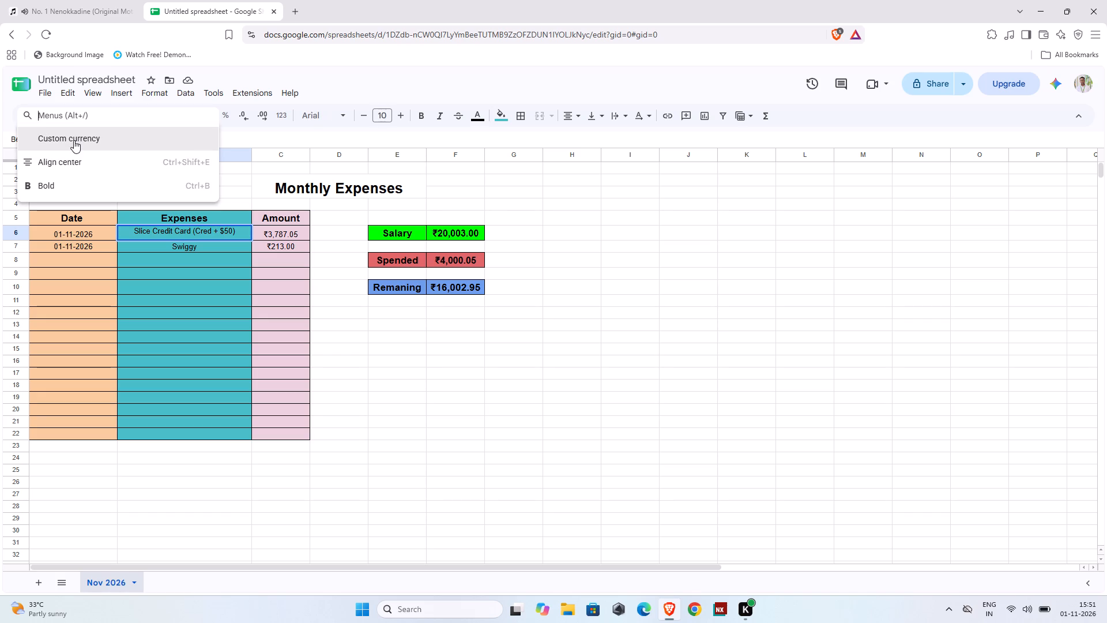
pyautogui.click(524, 254)
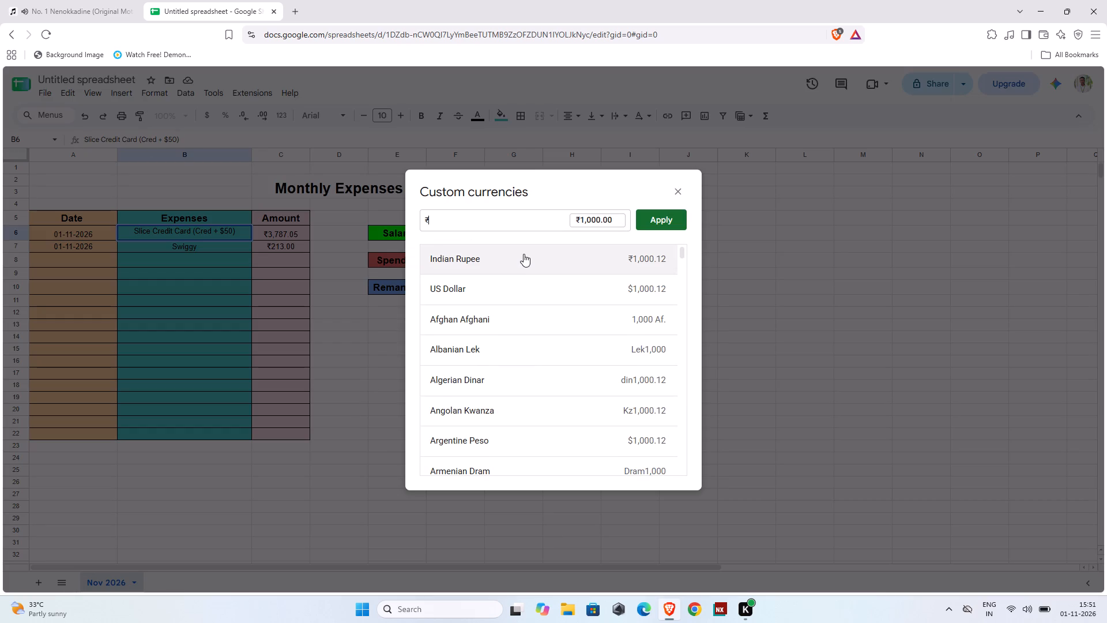
pyautogui.click(672, 226)
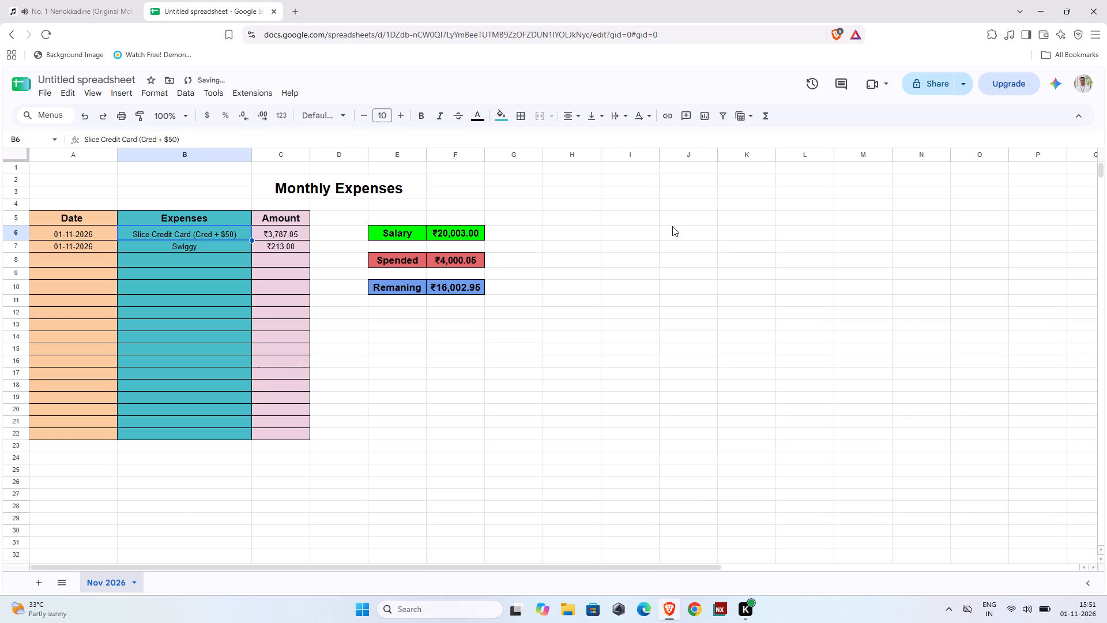
# Remove the dollar sign and the space before 50 in B6 so the description ends with "(Cred +50)".
pyautogui.click(221, 235)
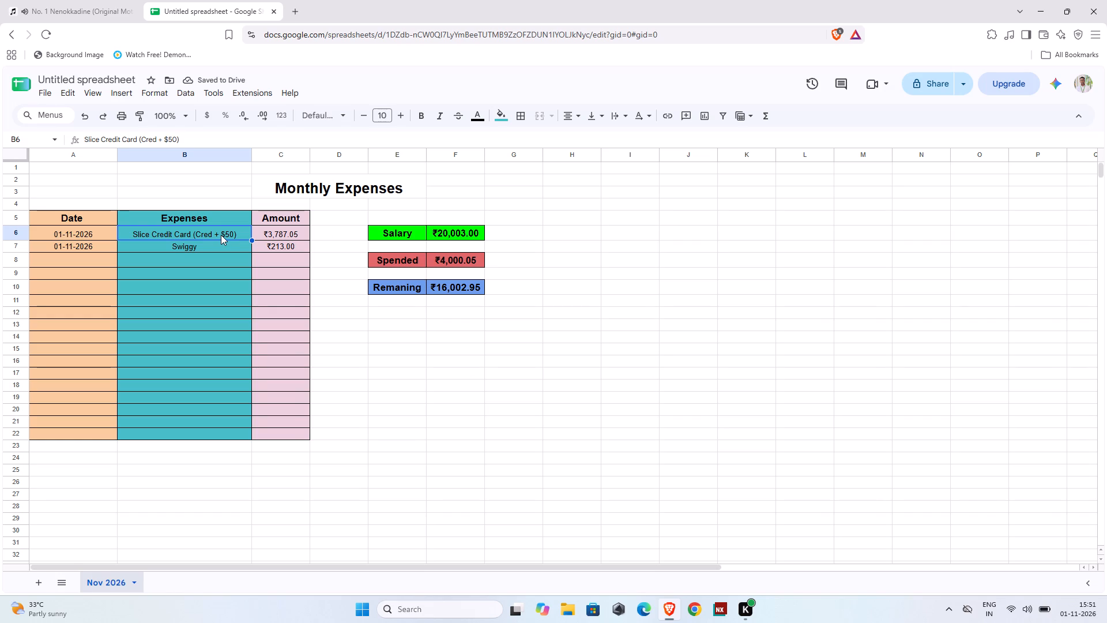
pyautogui.click(232, 234)
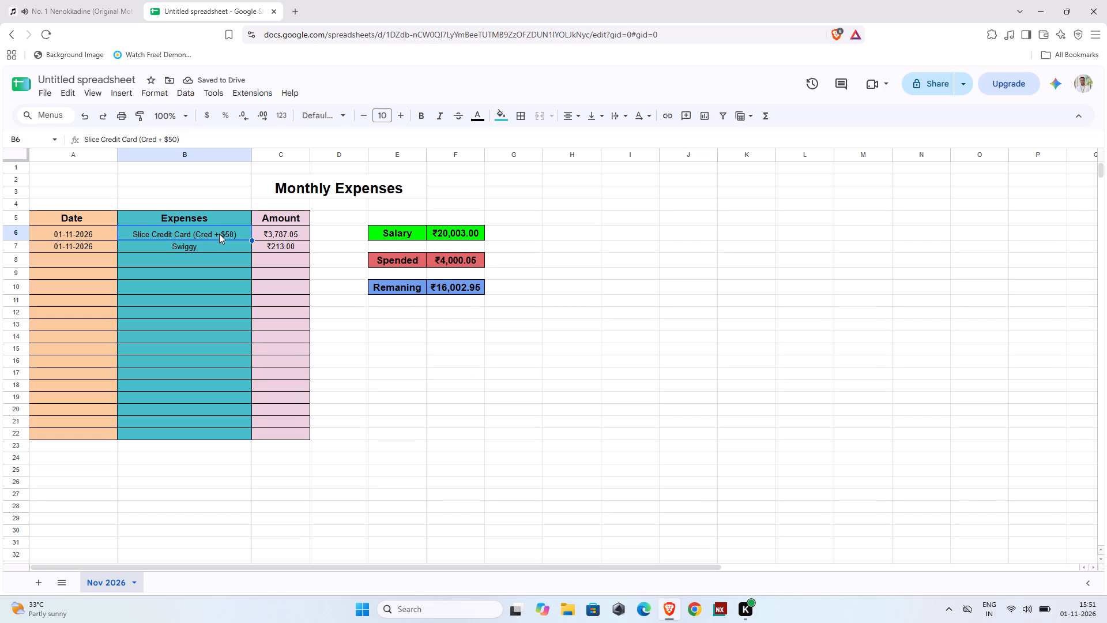
pyautogui.click(223, 234)
pyautogui.doubleClick(223, 234)
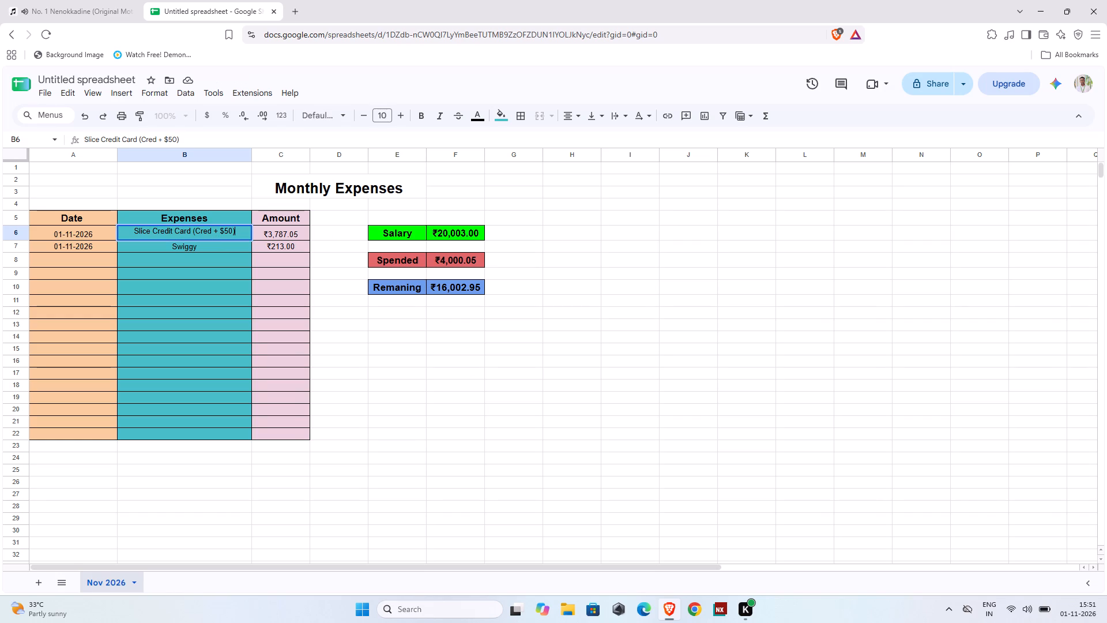
pyautogui.click(225, 230)
pyautogui.press('BackSpace')
pyautogui.press('BackSpace')
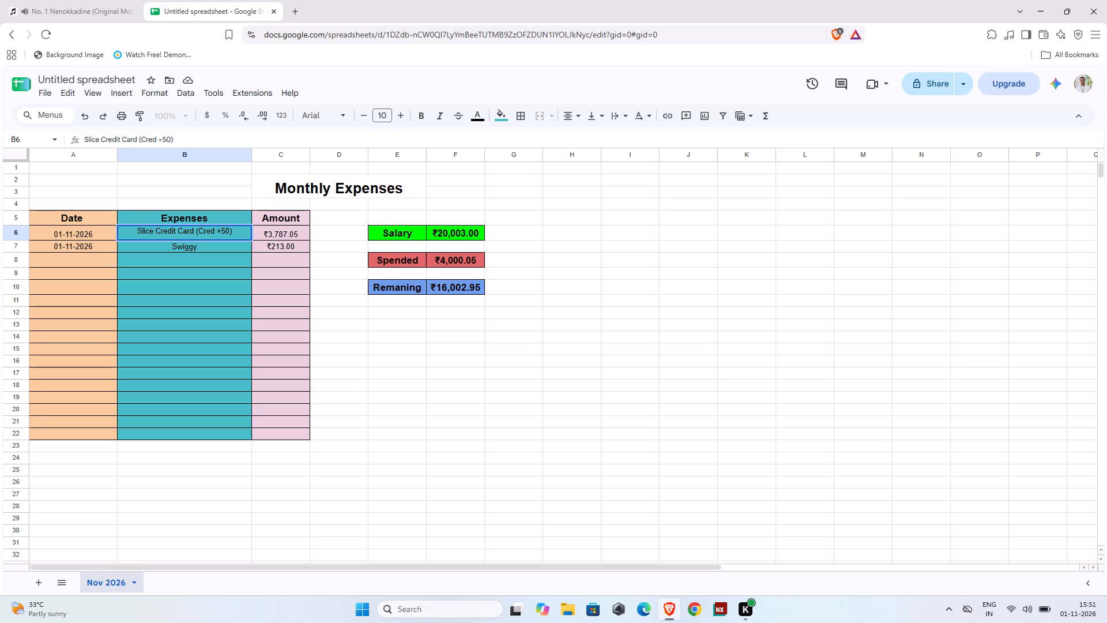
pyautogui.press('Right')
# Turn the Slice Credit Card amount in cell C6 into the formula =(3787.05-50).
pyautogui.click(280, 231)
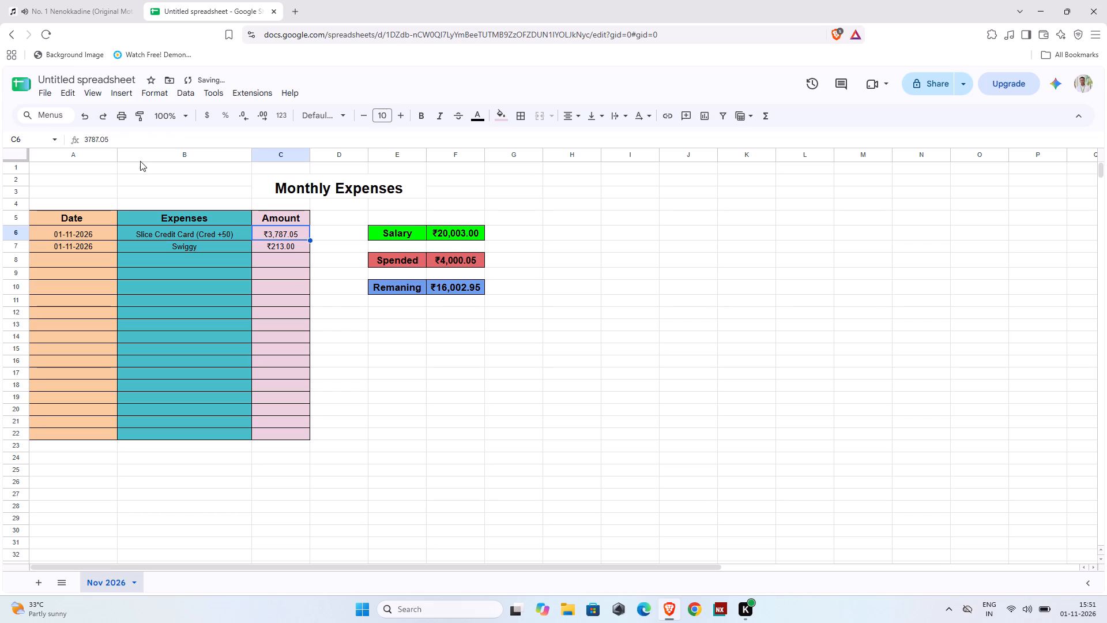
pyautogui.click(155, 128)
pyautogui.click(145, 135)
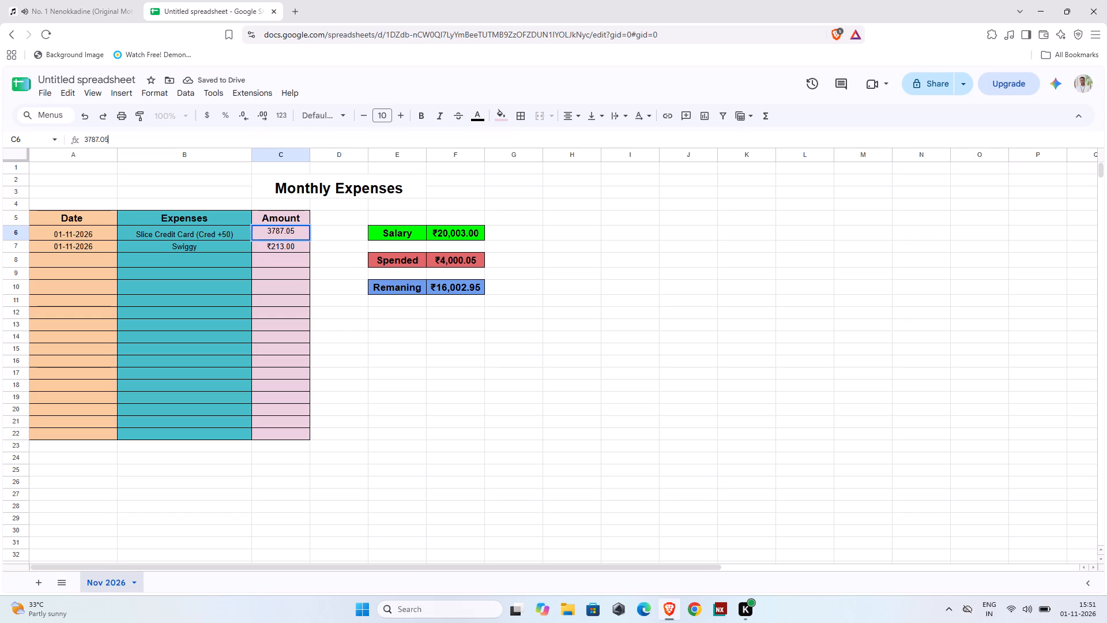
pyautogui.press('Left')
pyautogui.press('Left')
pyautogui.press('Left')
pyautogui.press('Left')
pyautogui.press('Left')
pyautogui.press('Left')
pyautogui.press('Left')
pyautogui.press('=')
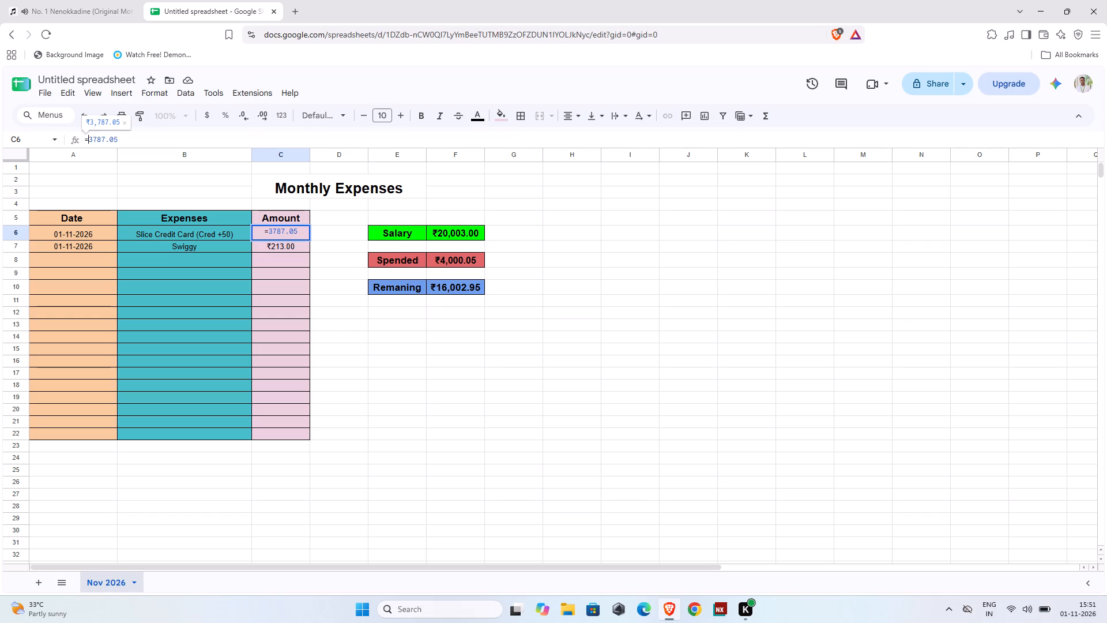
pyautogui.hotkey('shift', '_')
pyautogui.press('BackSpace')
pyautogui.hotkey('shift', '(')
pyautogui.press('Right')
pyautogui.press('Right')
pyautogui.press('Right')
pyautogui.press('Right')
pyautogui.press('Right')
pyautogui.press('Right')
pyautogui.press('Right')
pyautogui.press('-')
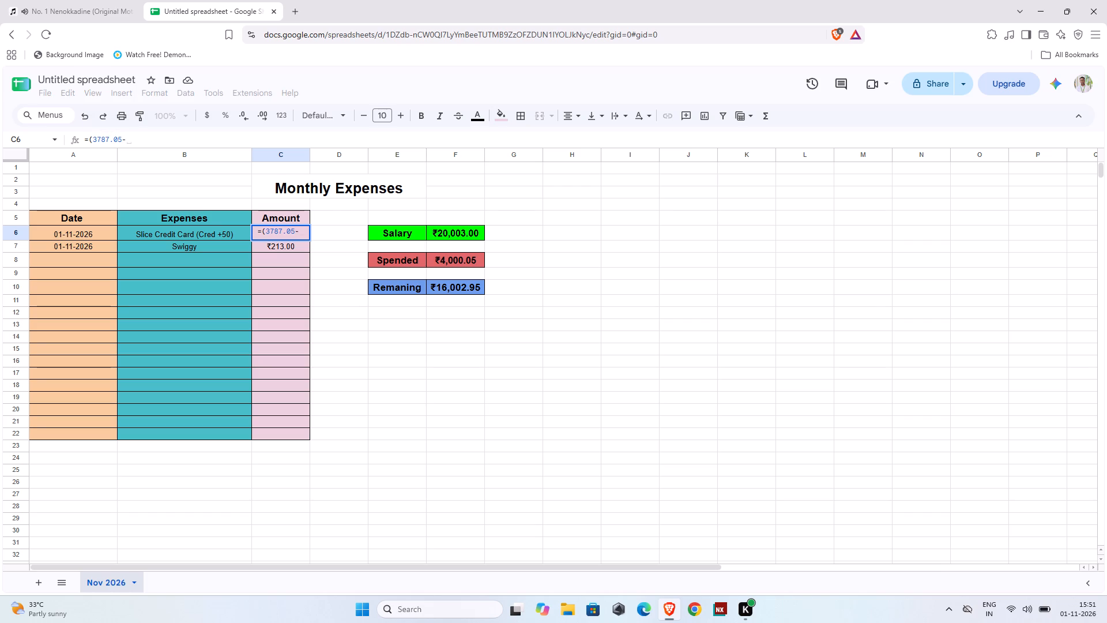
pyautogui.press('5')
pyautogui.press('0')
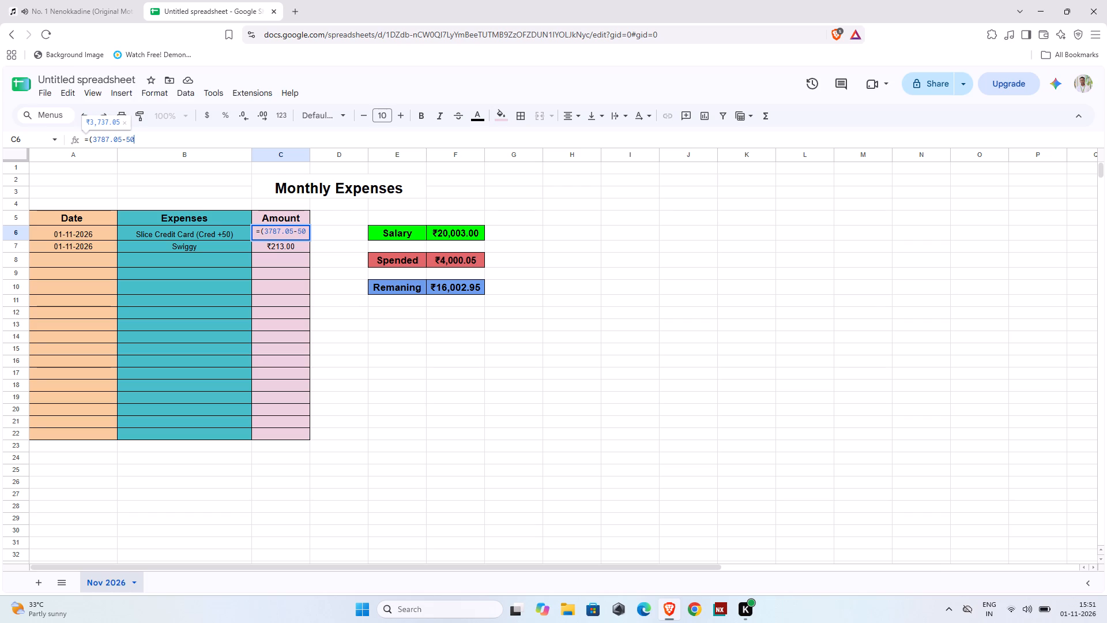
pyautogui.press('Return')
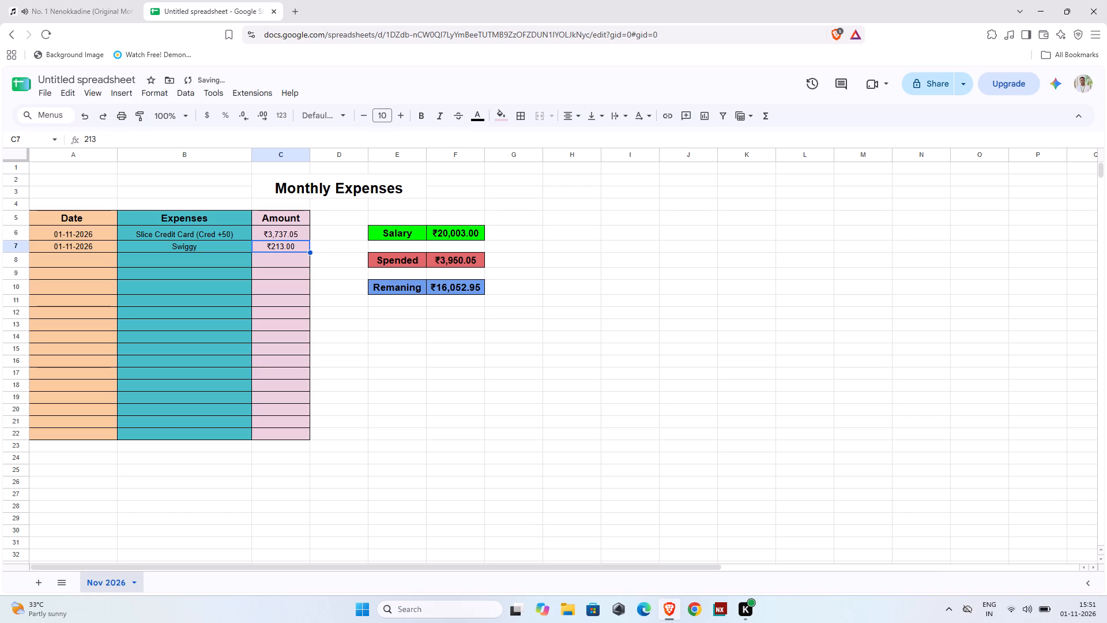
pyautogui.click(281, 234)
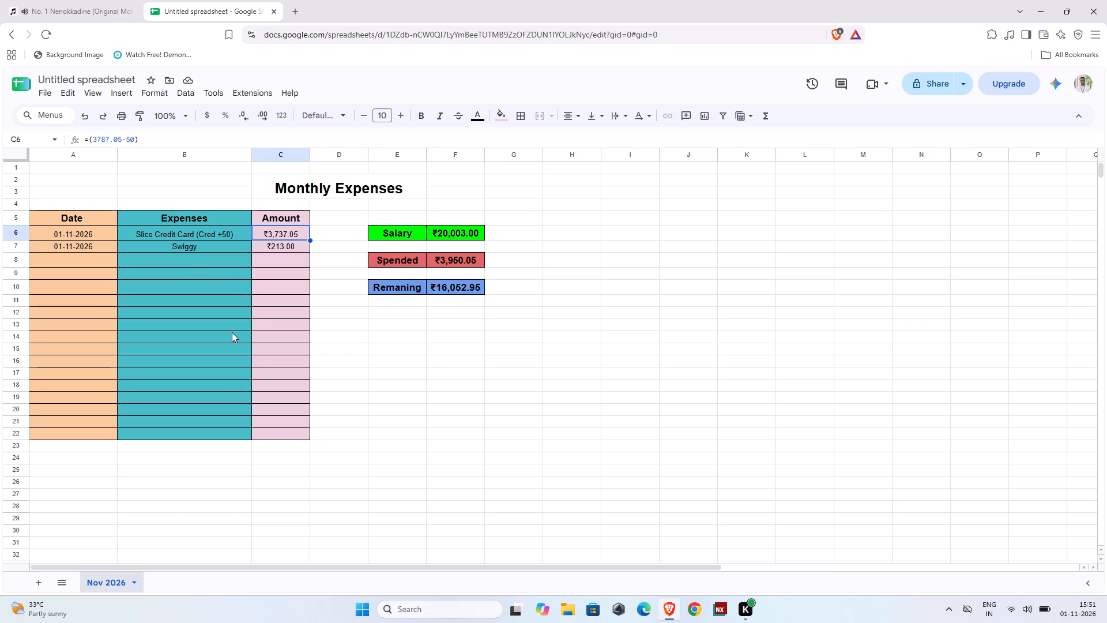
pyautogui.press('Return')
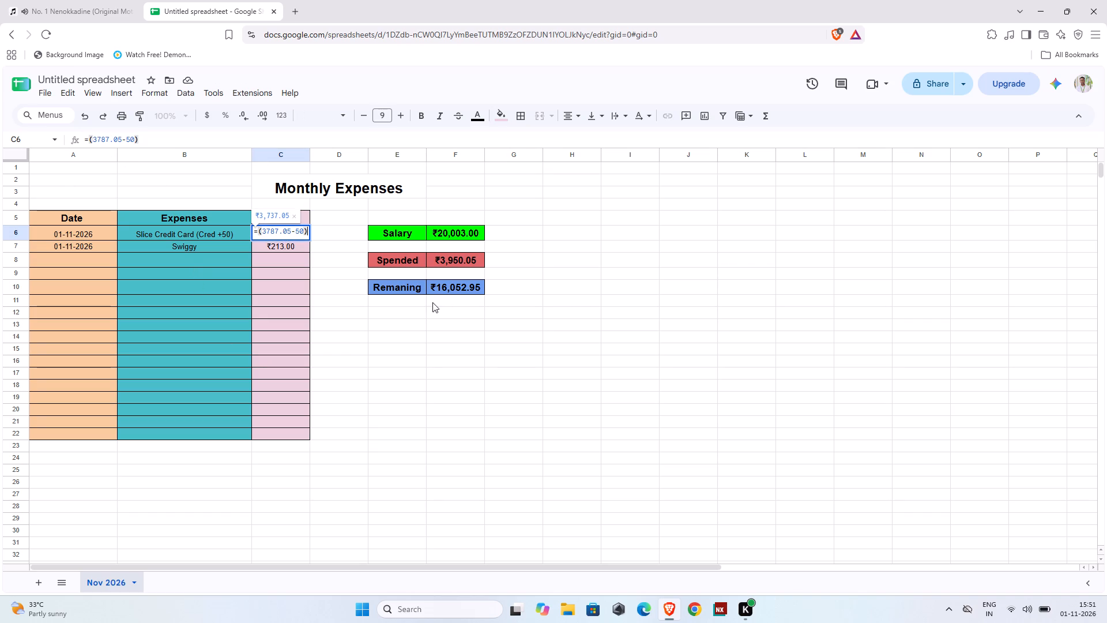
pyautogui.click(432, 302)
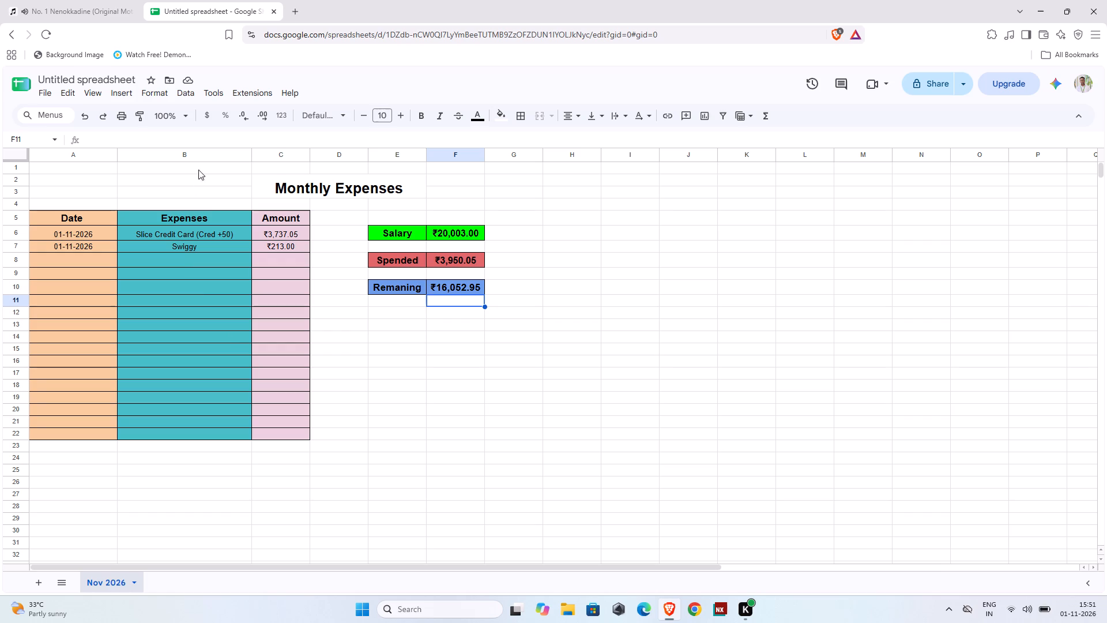
# Clear the Slice Credit Card amount in cell C6.
pyautogui.click(274, 235)
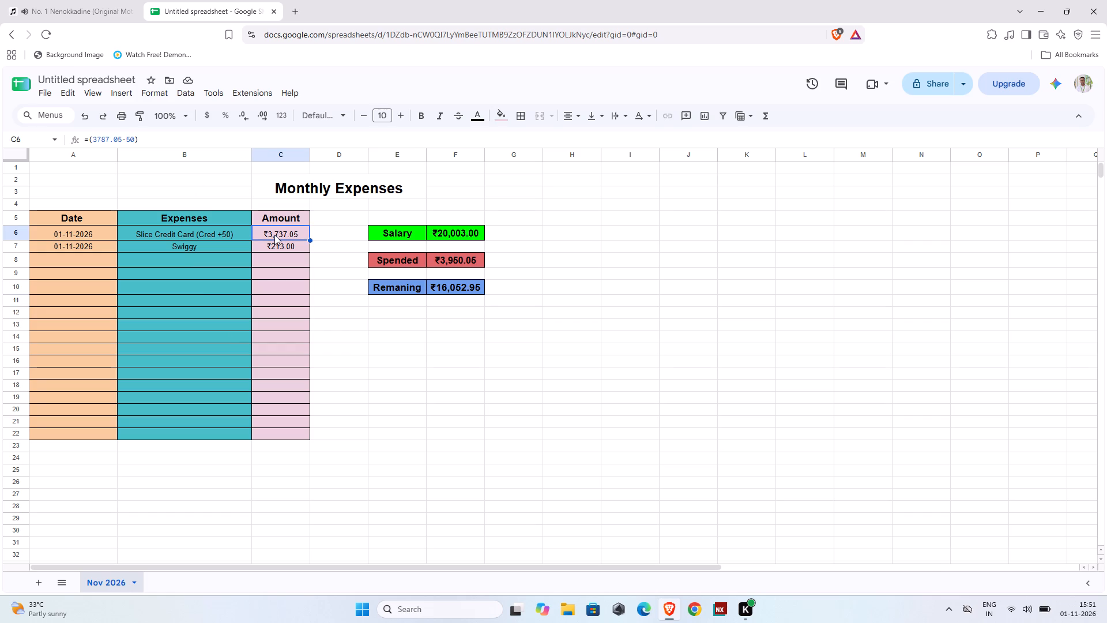
pyautogui.press('BackSpace')
pyautogui.press('BackSpace')
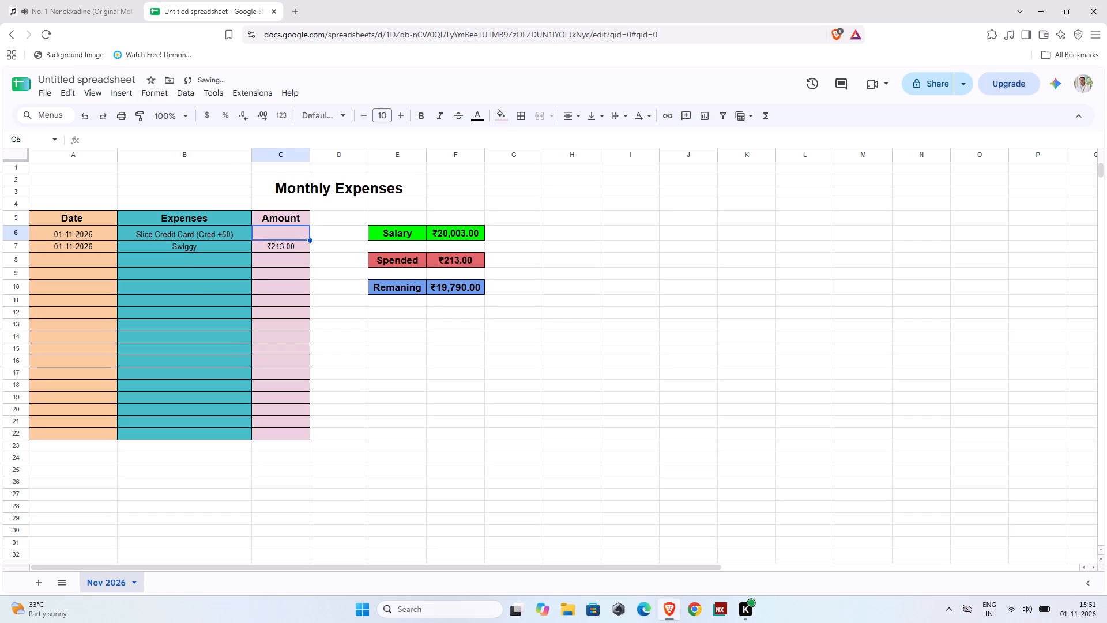
pyautogui.press('BackSpace')
pyautogui.press('BackSpace')
pyautogui.press('BackSpace')
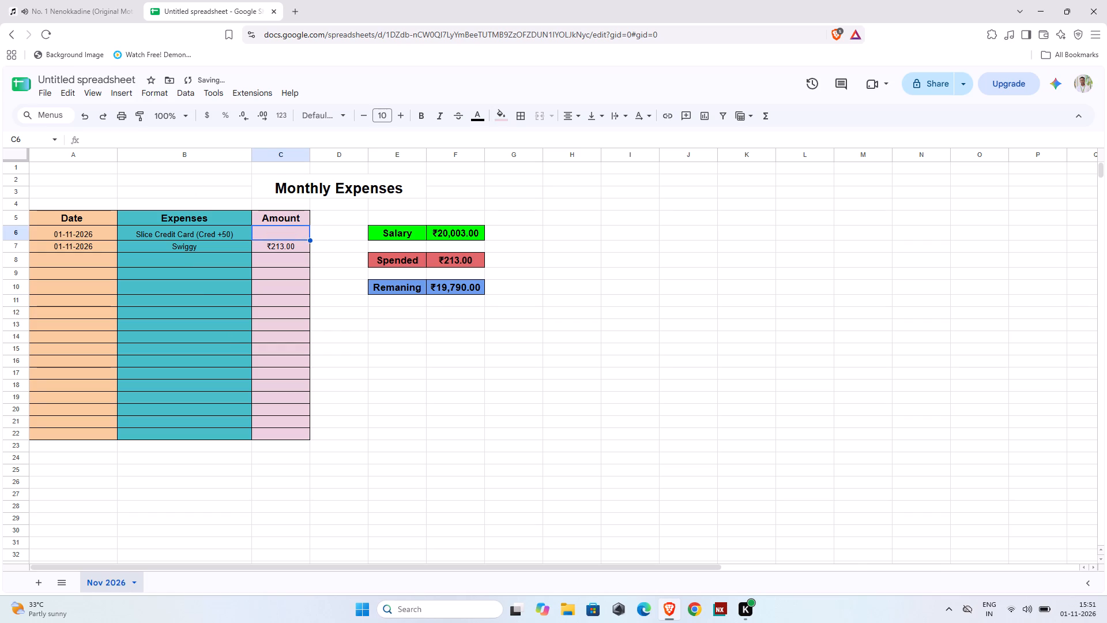
# Open the Windows Calculator in Standard mode as a small window over the empty cells beside the expense table.
pyautogui.click(416, 609)
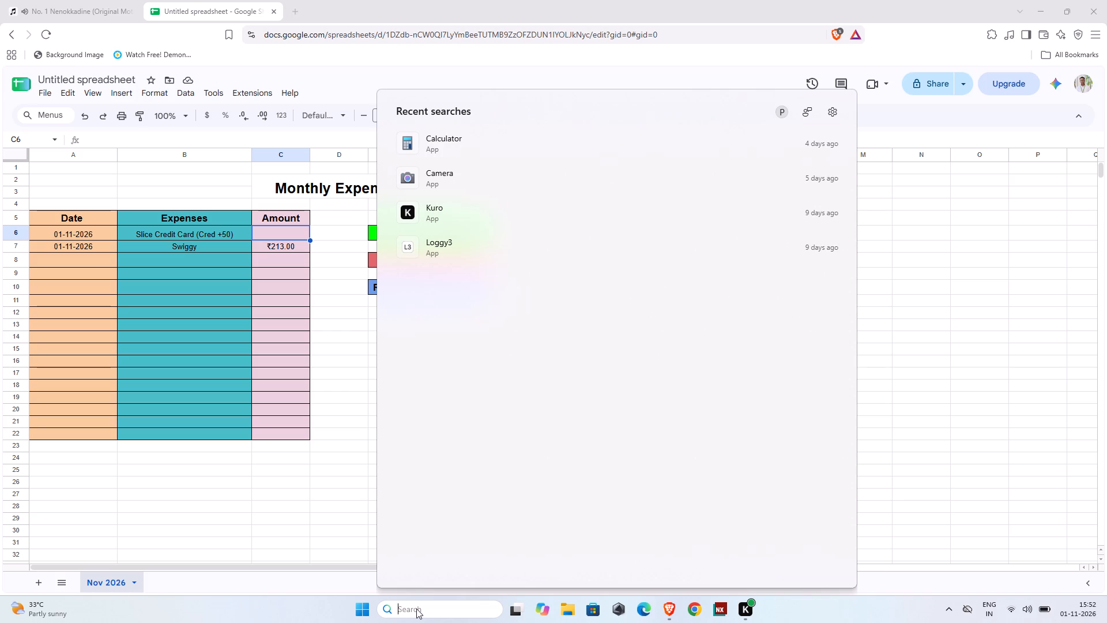
pyautogui.write('cal')
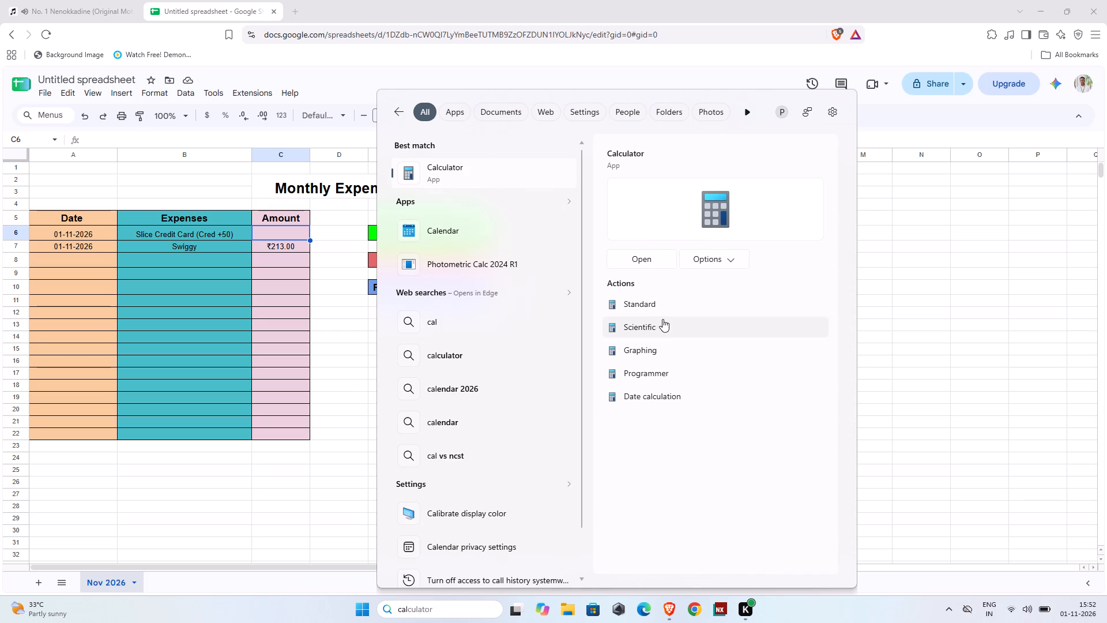
pyautogui.click(674, 309)
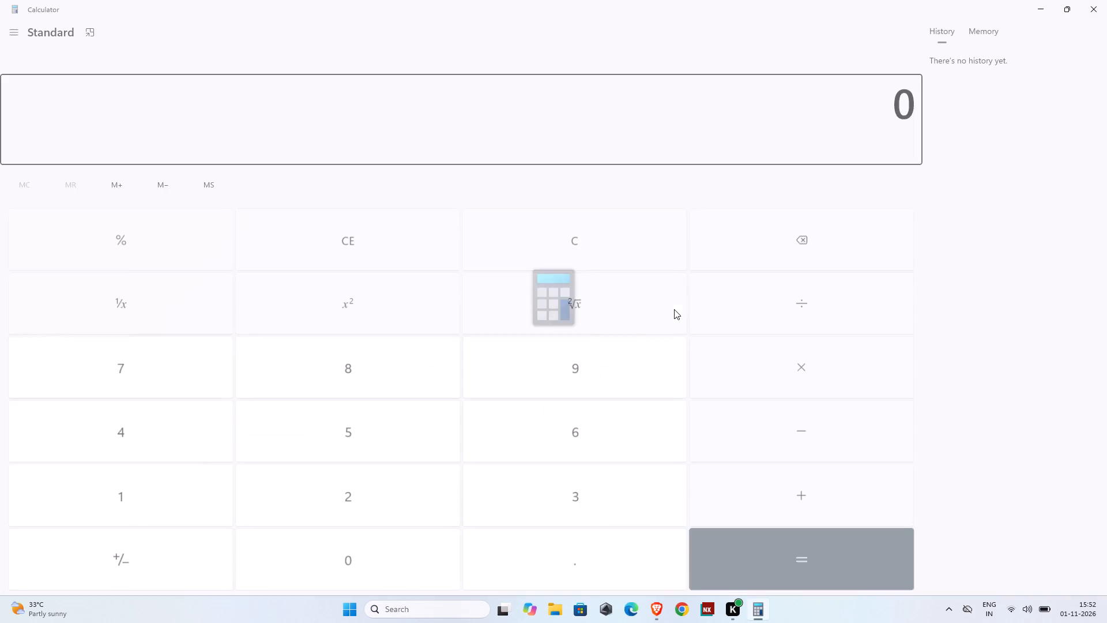
pyautogui.click(1078, 2)
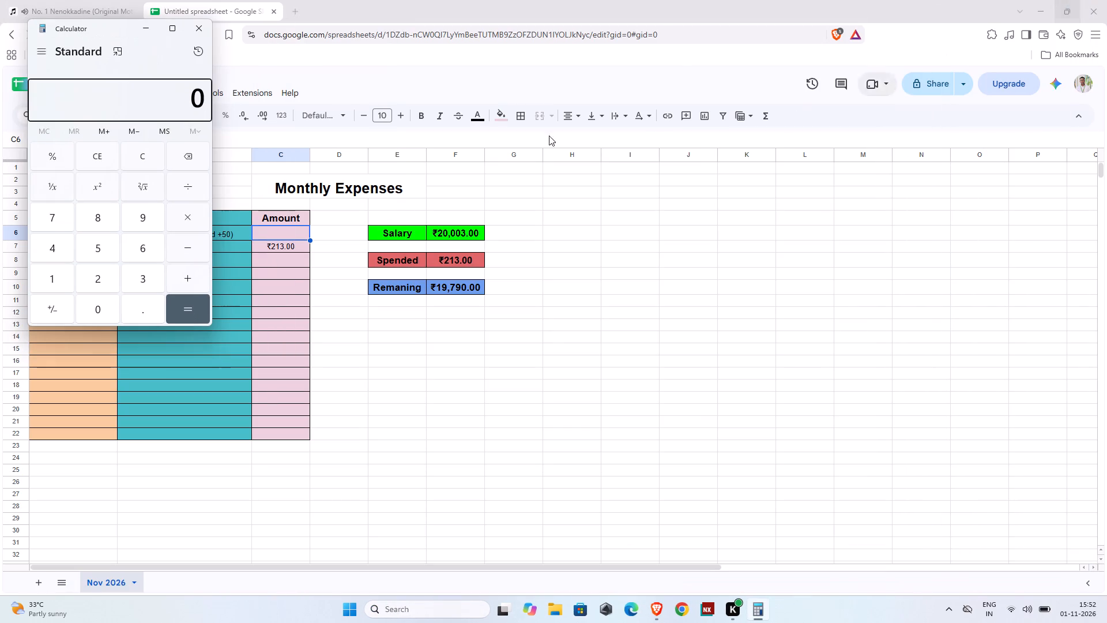
pyautogui.moveTo(106, 33); pyautogui.dragTo(826, 174)
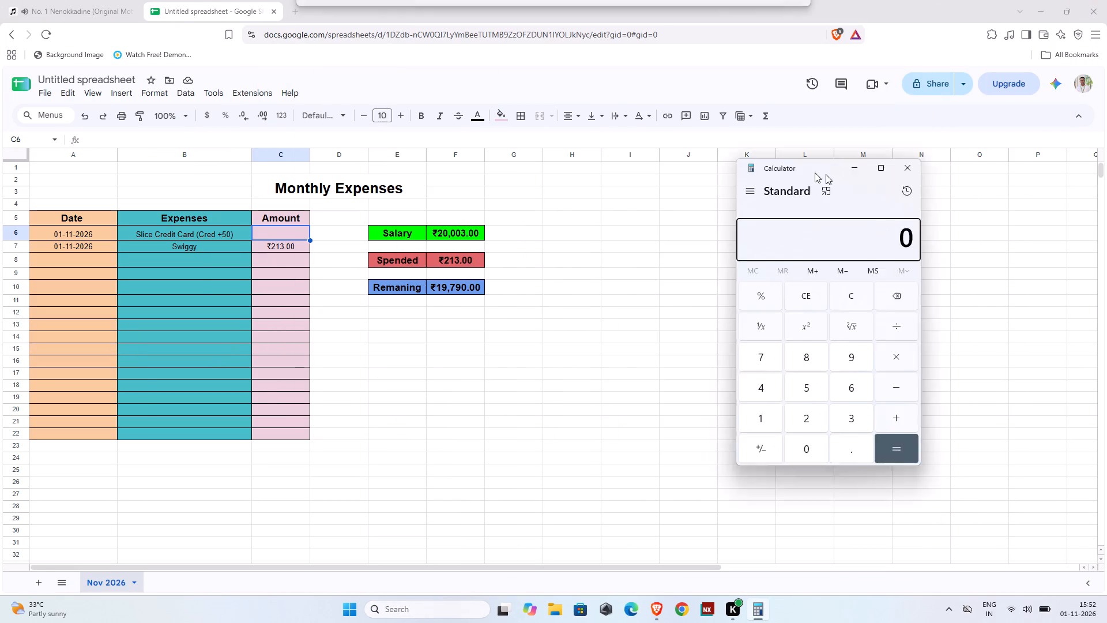
pyautogui.moveTo(826, 174); pyautogui.dragTo(797, 201)
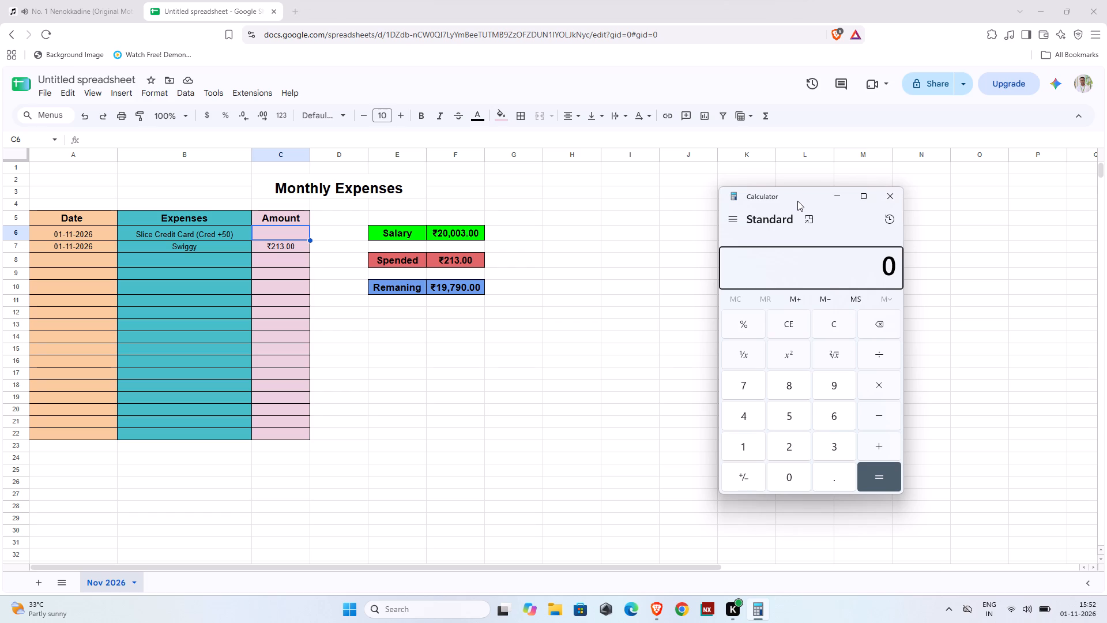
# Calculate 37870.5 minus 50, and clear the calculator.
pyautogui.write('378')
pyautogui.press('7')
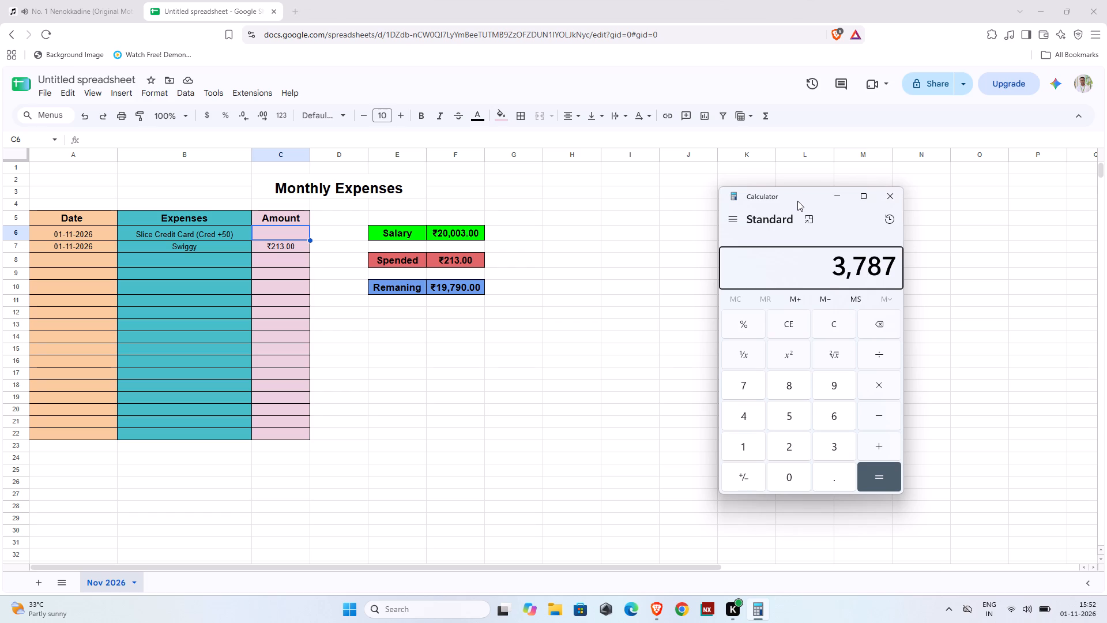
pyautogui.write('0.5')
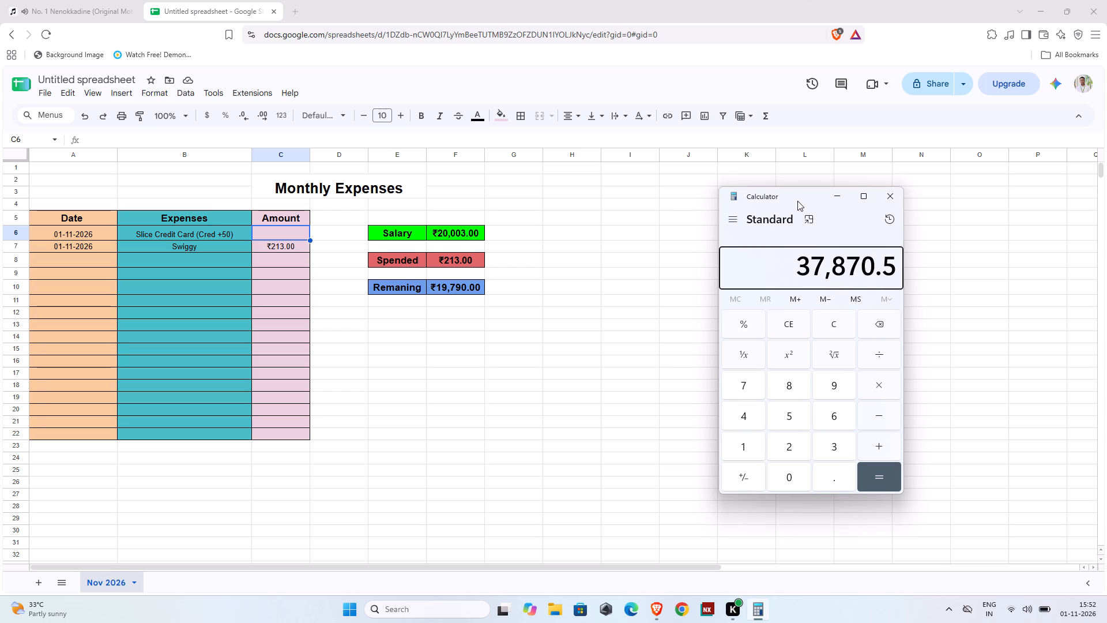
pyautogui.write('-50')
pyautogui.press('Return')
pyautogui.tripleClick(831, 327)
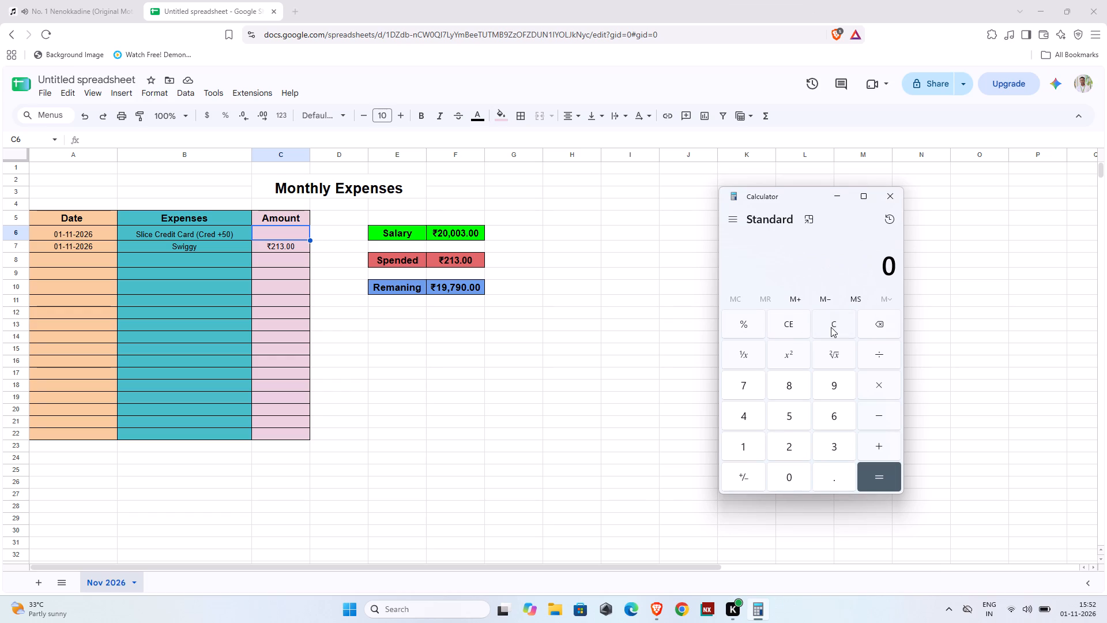
# Calculate 3787.05 minus 50 for the Slice Credit Card amount.
pyautogui.write('37')
pyautogui.write('87')
pyautogui.write('.05')
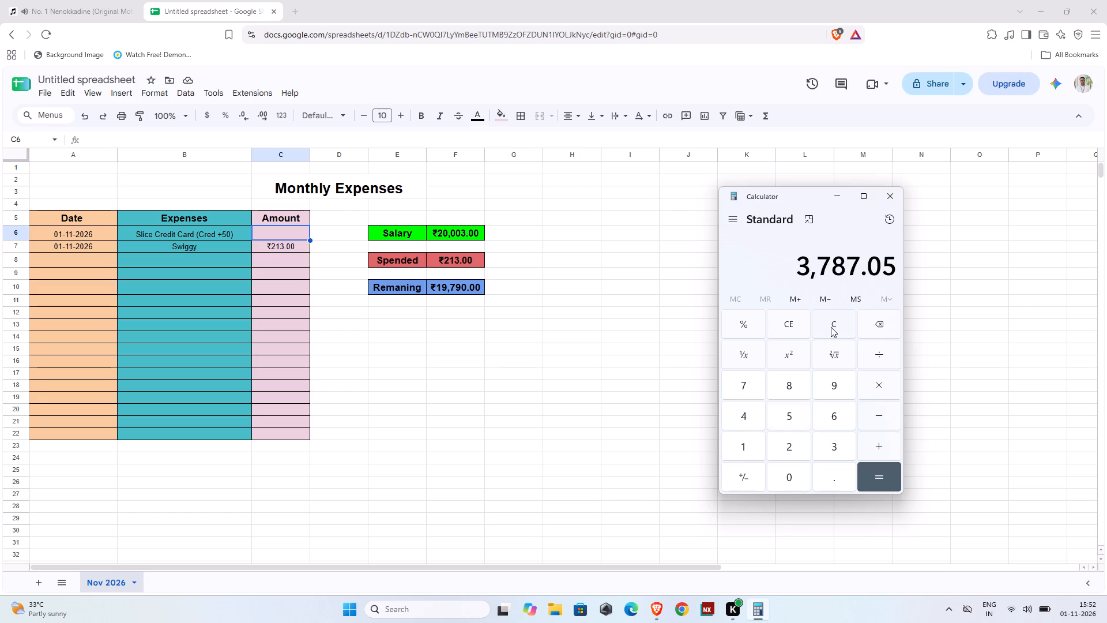
pyautogui.press('Return')
pyautogui.press('-')
pyautogui.press('2')
pyautogui.press('BackSpace')
pyautogui.write('50')
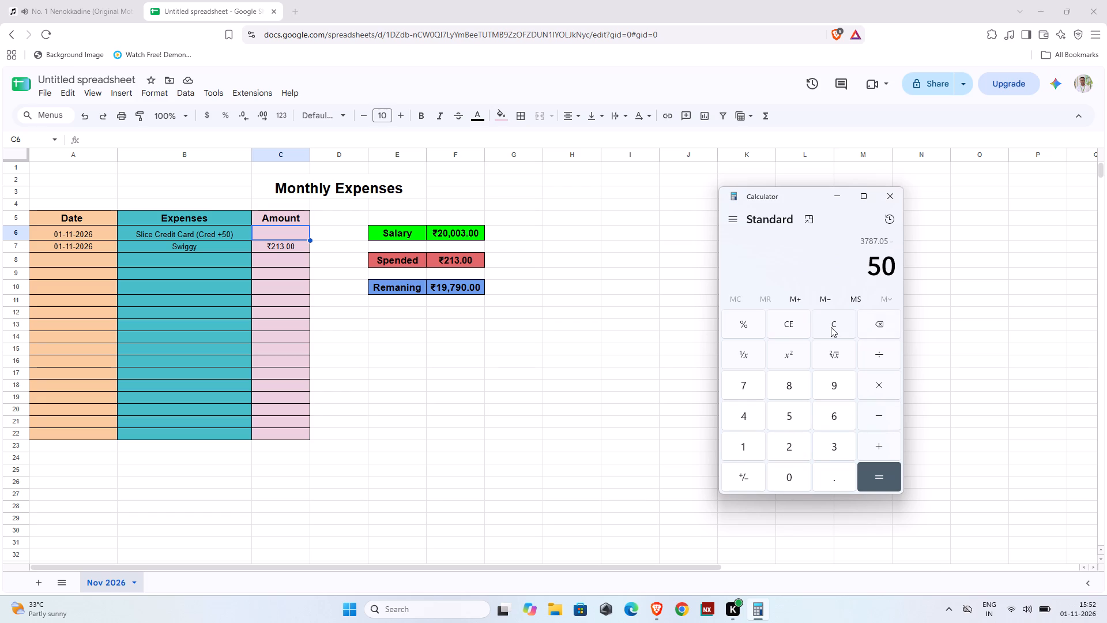
pyautogui.press('Return')
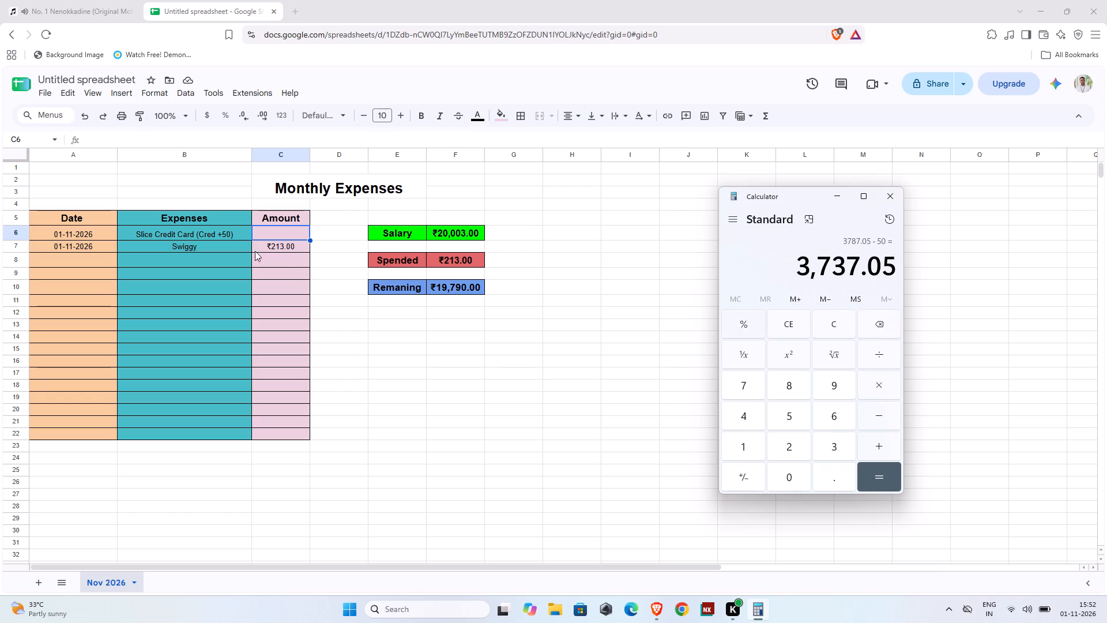
# Copy the Calculator result 3,737.05 into the Slice Credit Card amount cell C6 of the expenses spreadsheet.
pyautogui.click(266, 235)
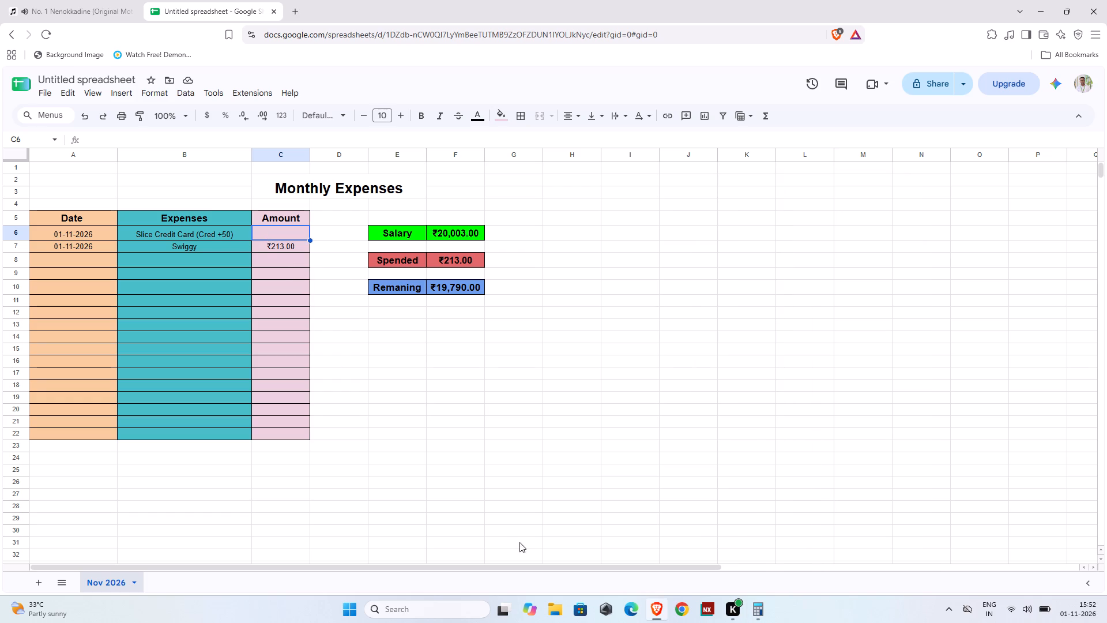
pyautogui.click(752, 618)
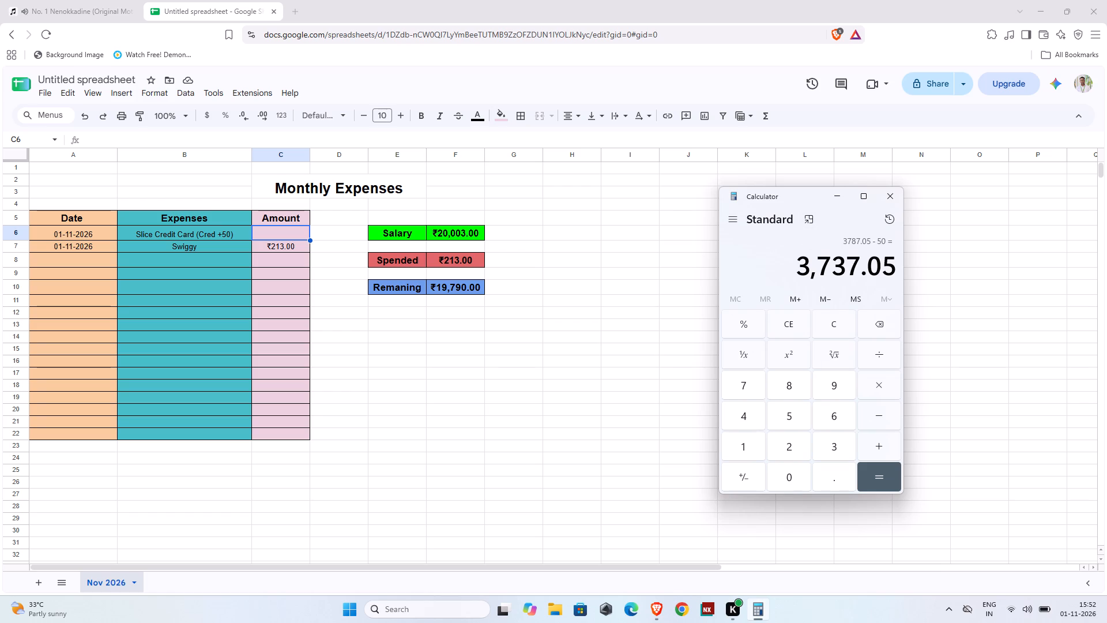
pyautogui.moveTo(799, 265); pyautogui.dragTo(893, 262)
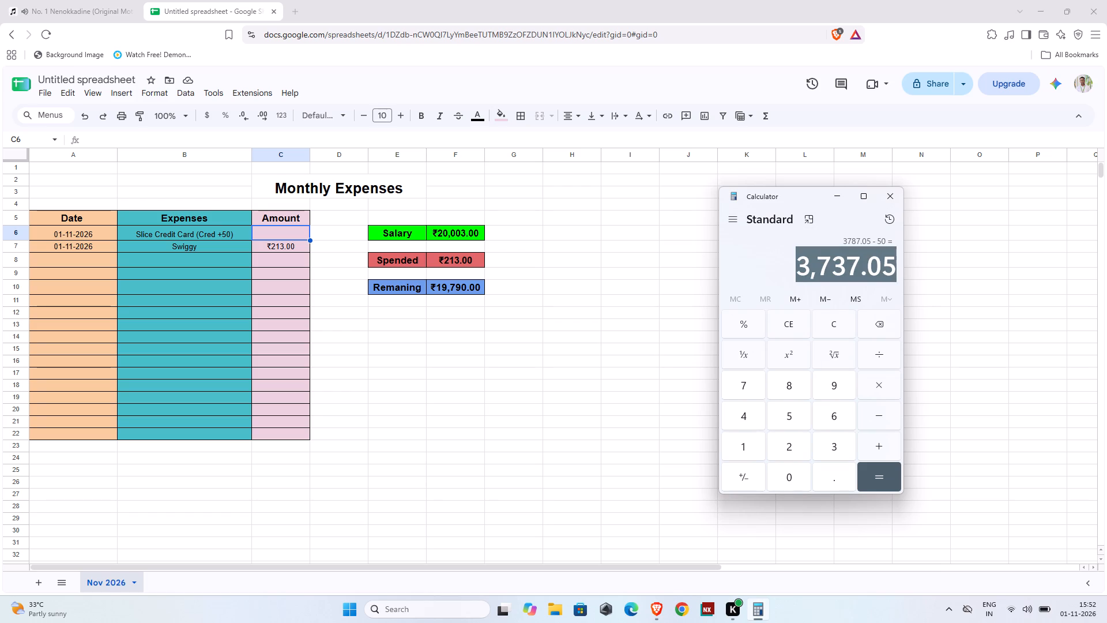
pyautogui.hotkey('ctrl', 'c')
pyautogui.click(277, 232)
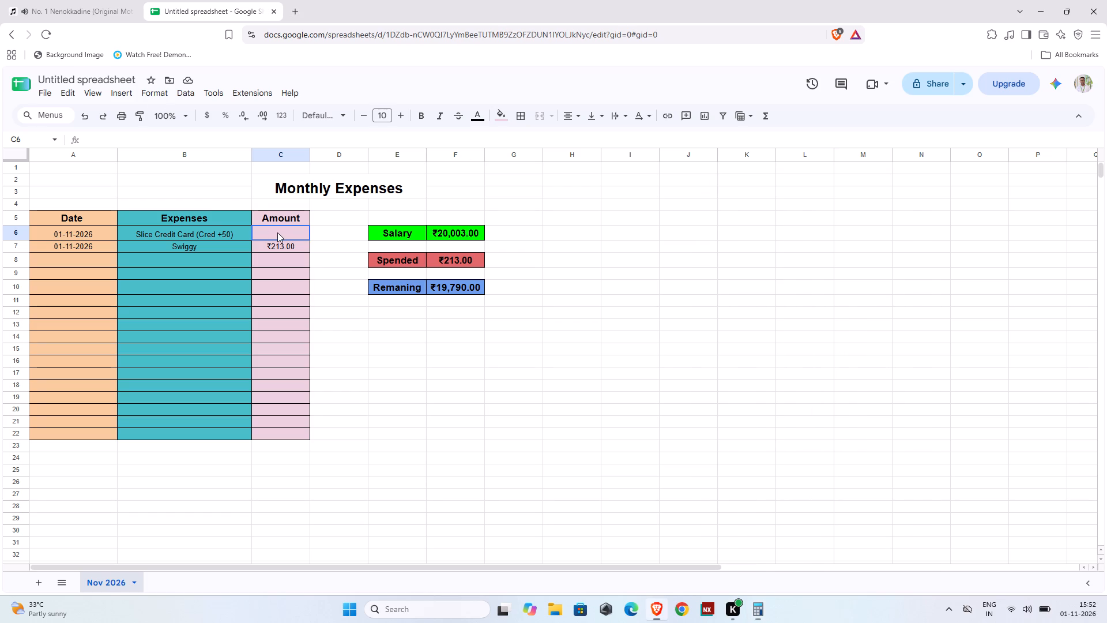
pyautogui.hotkey('ctrl', 'v')
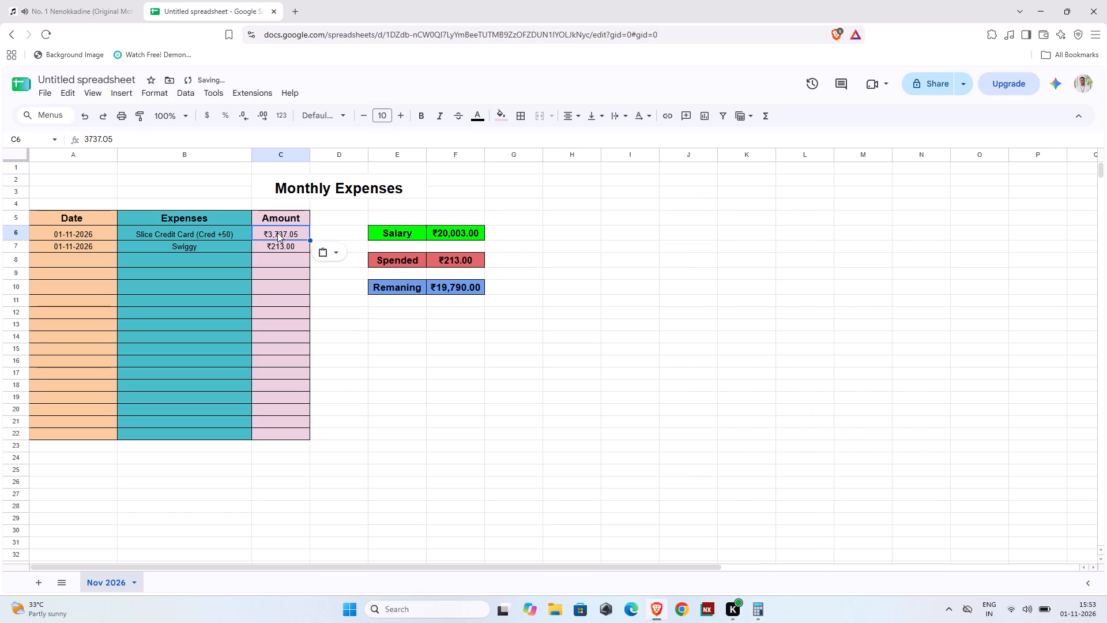
pyautogui.press('Return')
pyautogui.press('Return')
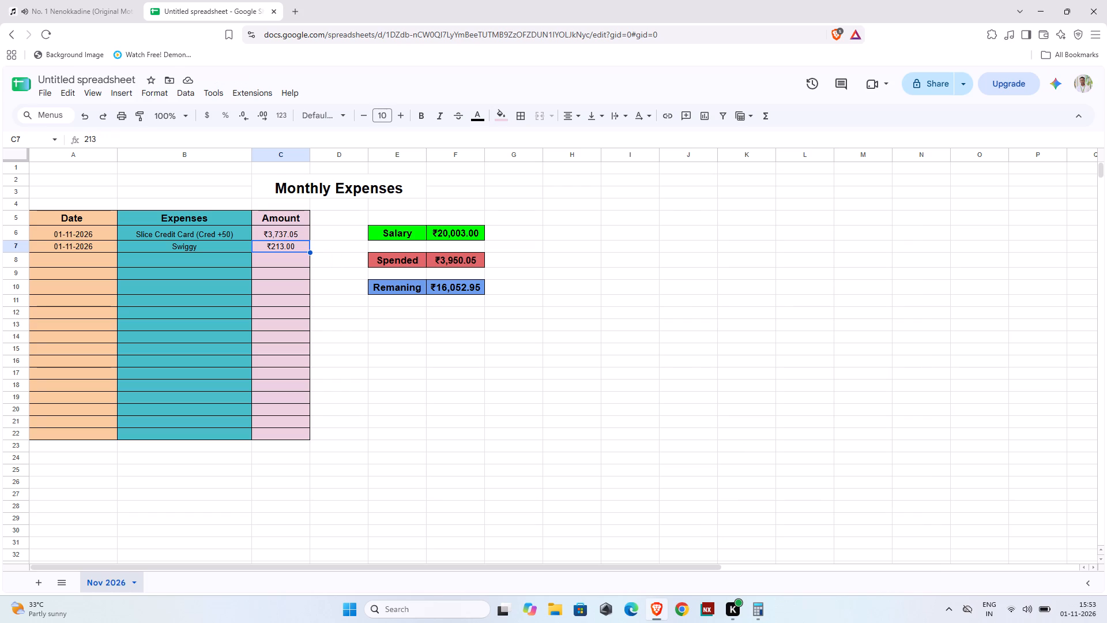
pyautogui.press('Return')
pyautogui.press('Return')
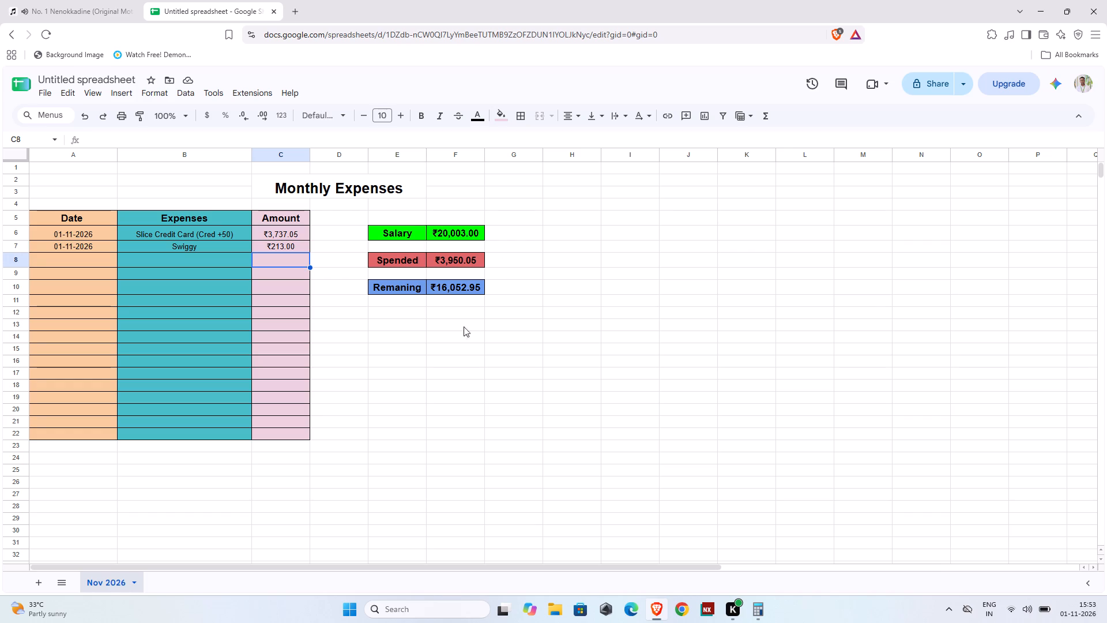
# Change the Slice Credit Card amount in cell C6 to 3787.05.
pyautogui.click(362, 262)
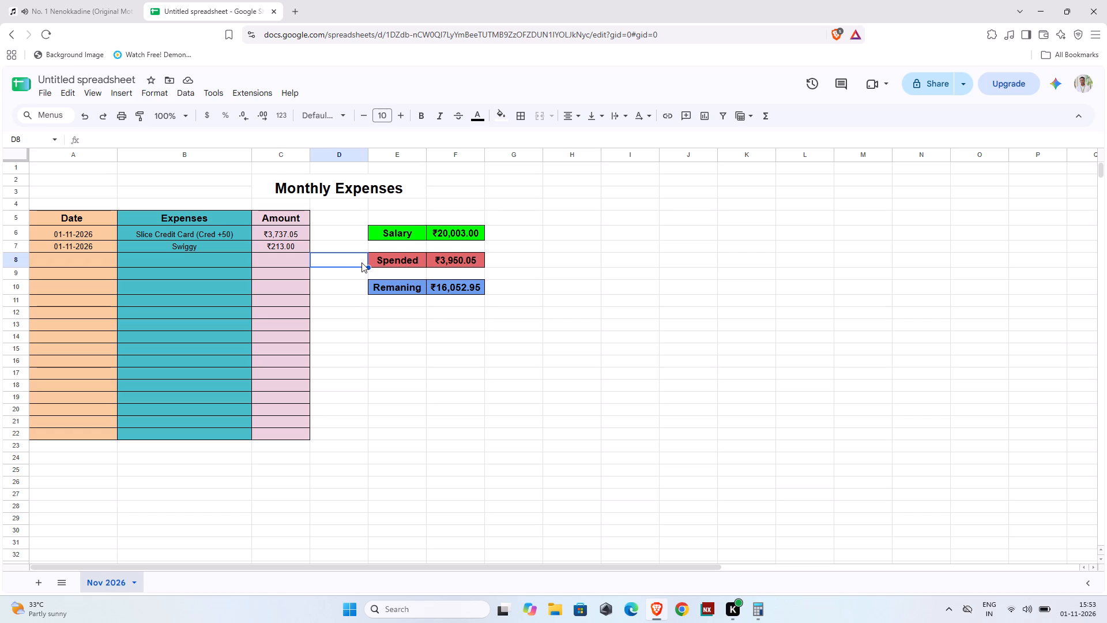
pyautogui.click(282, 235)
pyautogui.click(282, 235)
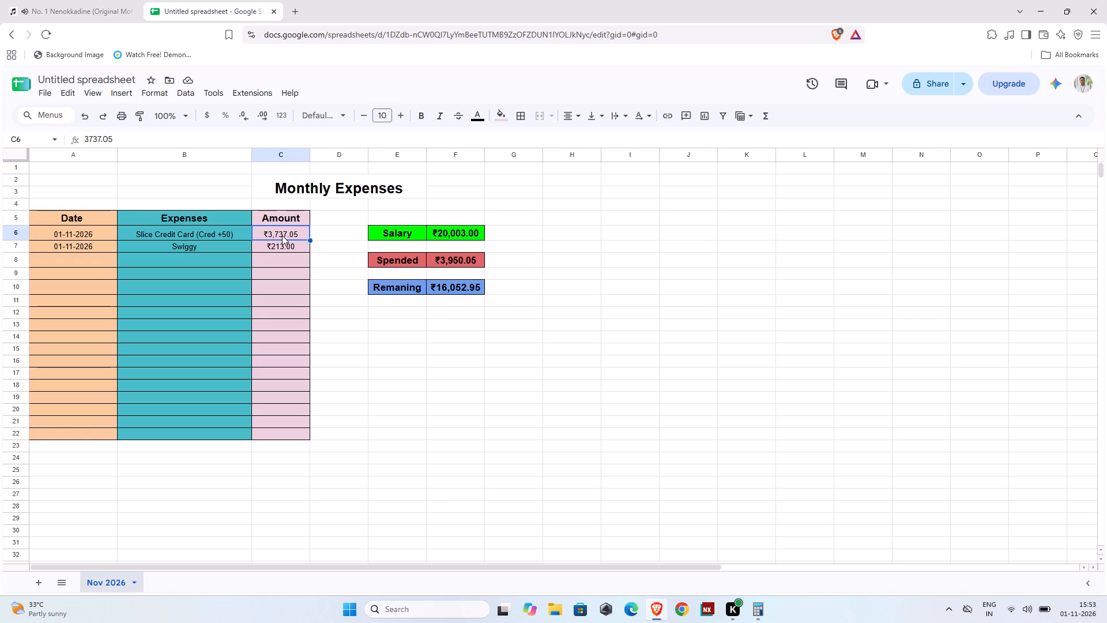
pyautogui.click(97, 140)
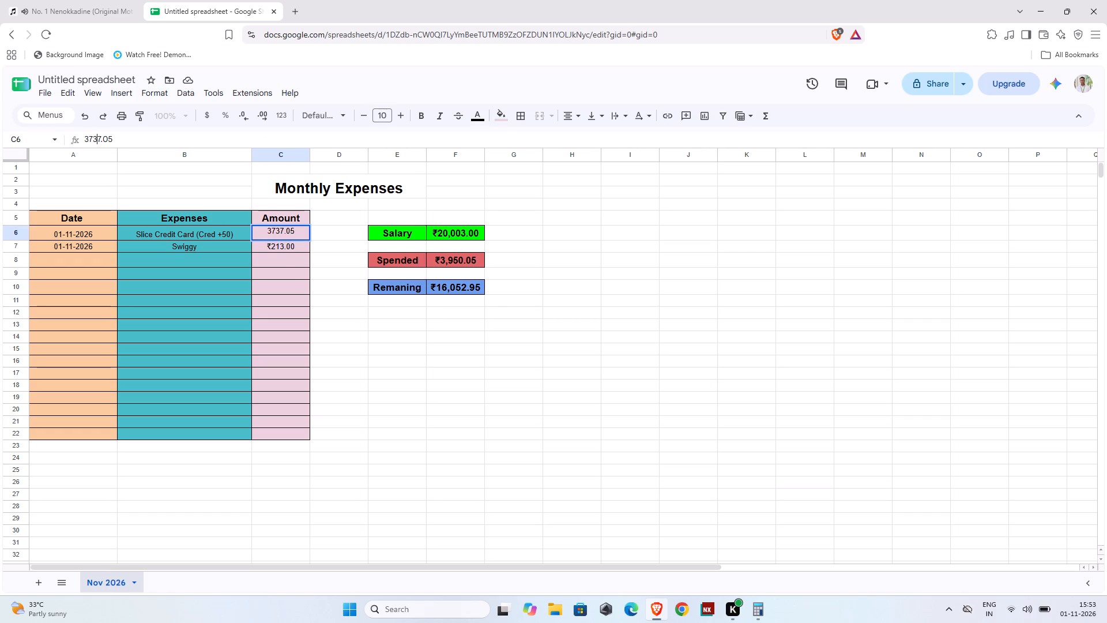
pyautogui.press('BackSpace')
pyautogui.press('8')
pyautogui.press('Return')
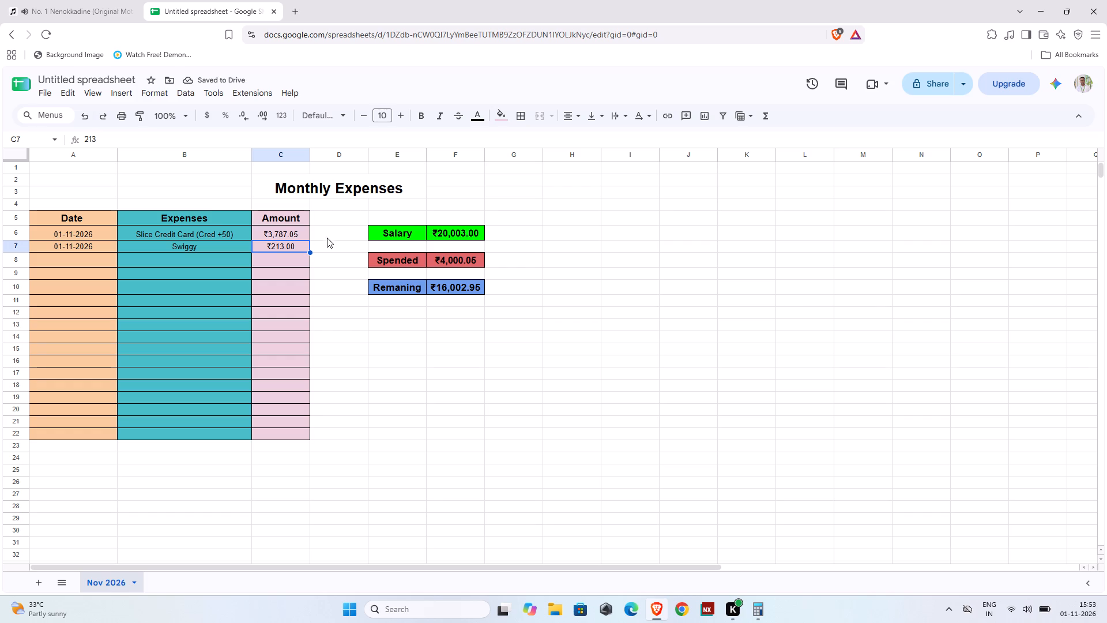
# Set the Slice Credit Card amount in cell C6 to 3737.05.
pyautogui.click(284, 235)
pyautogui.click(284, 235)
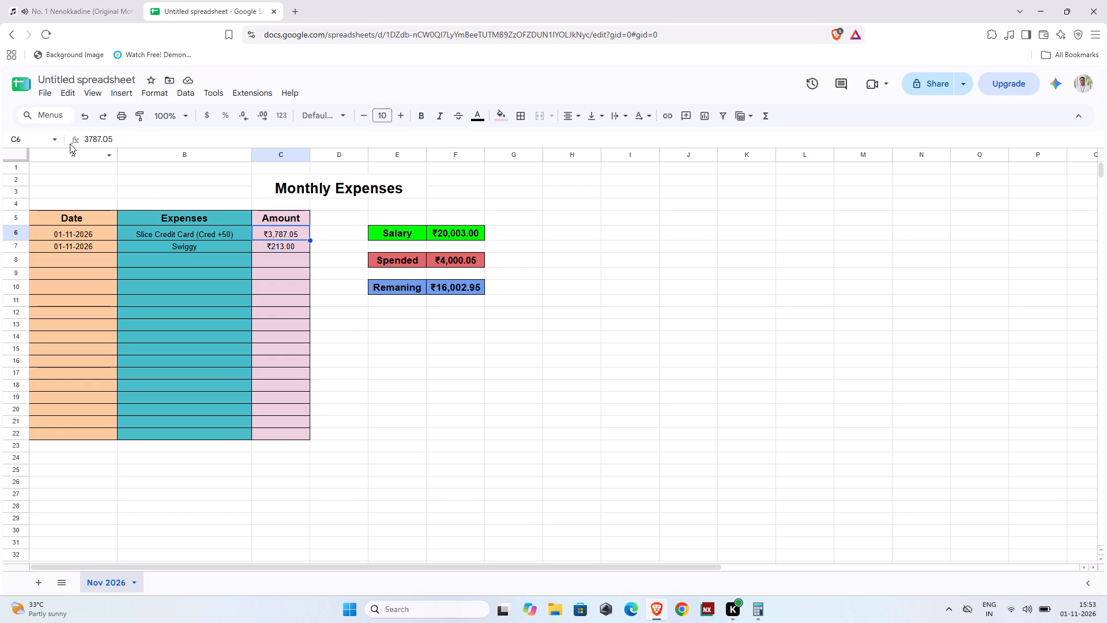
pyautogui.click(98, 139)
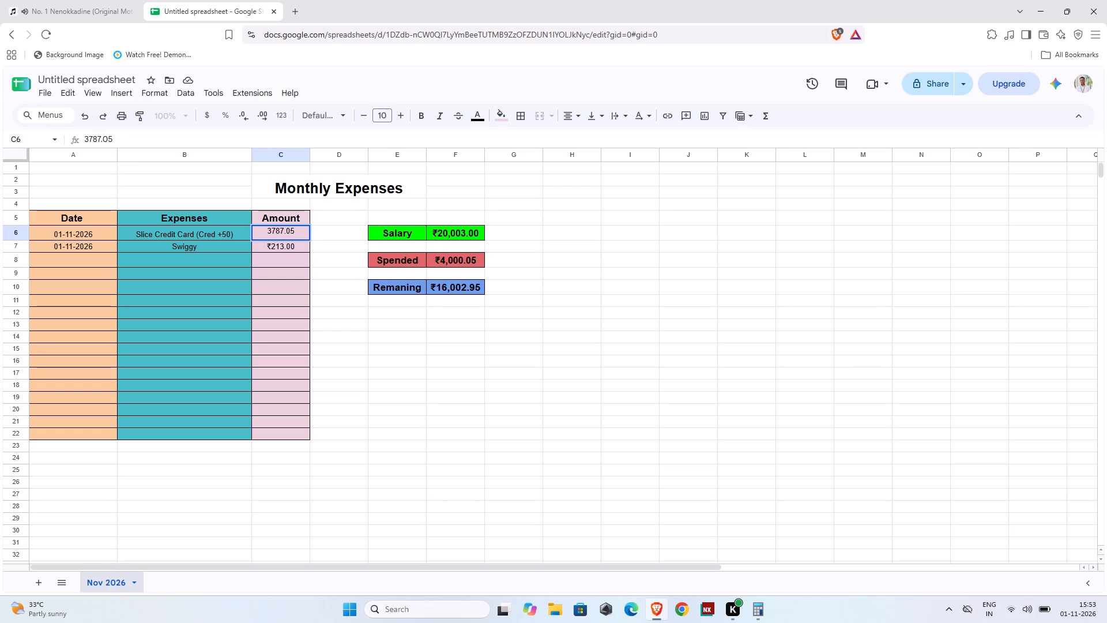
pyautogui.press('BackSpace')
pyautogui.press('3')
pyautogui.press('Return')
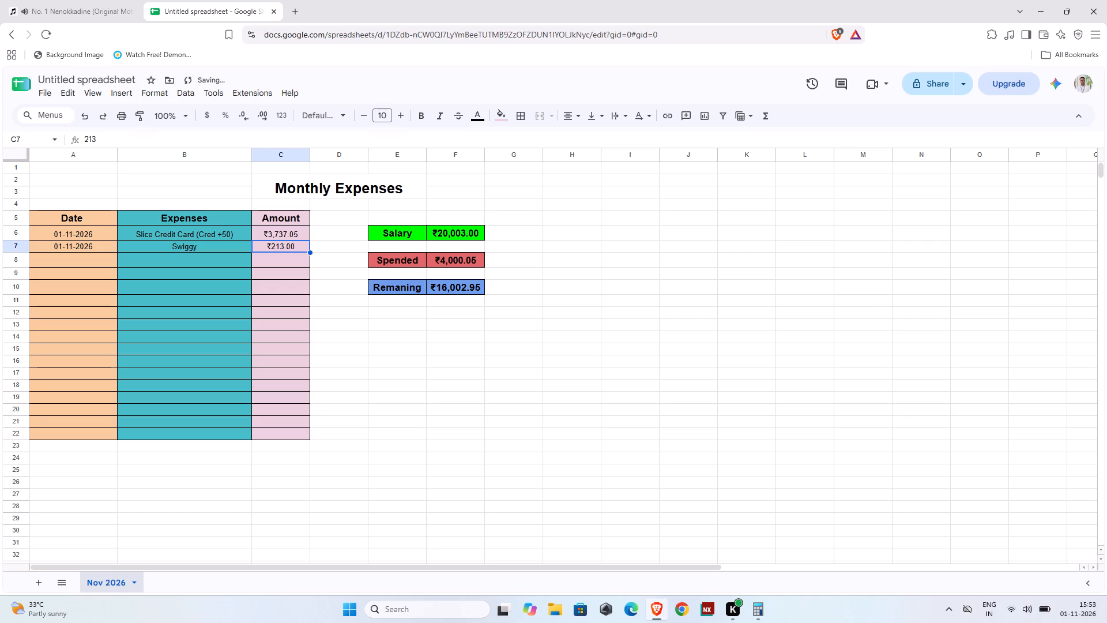
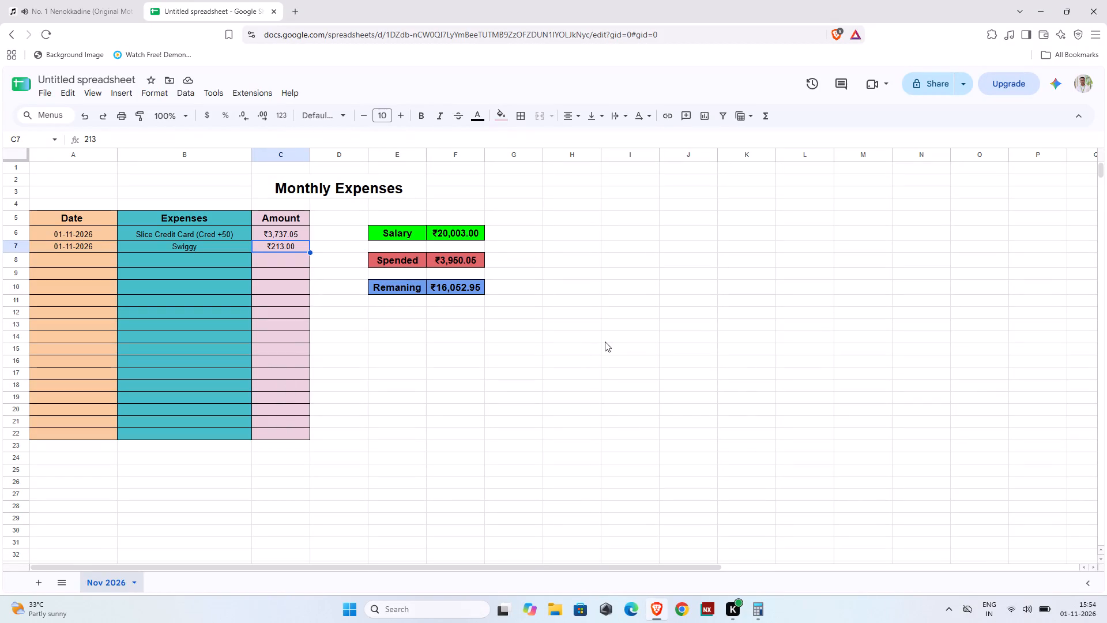
# Duplicate the Nov 2026 sheet within the spreadsheet.
pyautogui.rightClick(125, 580)
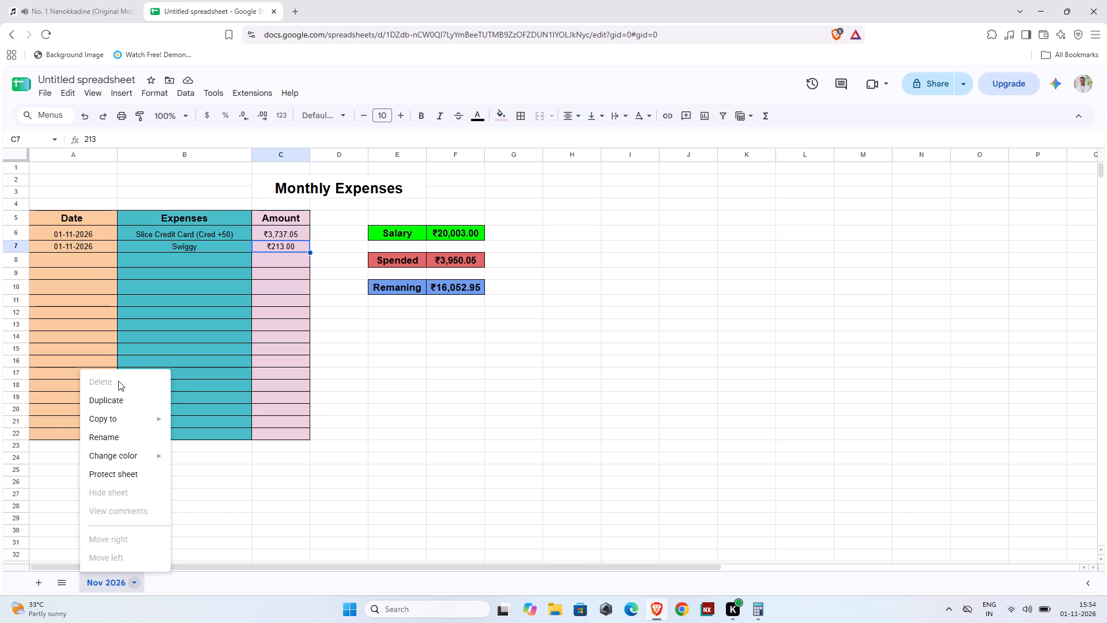
pyautogui.click(116, 396)
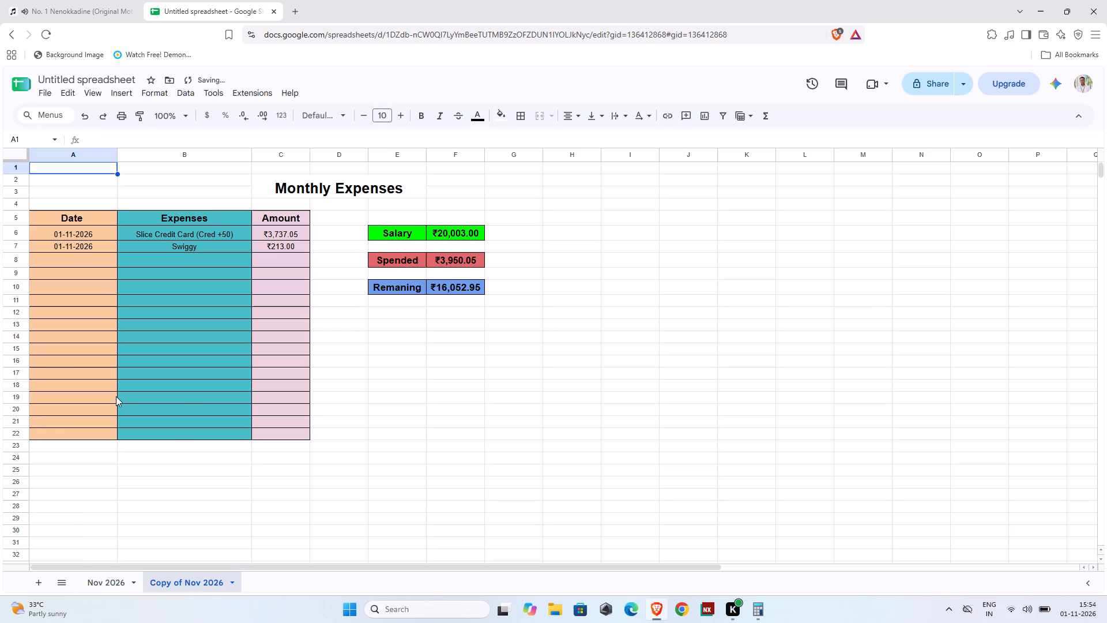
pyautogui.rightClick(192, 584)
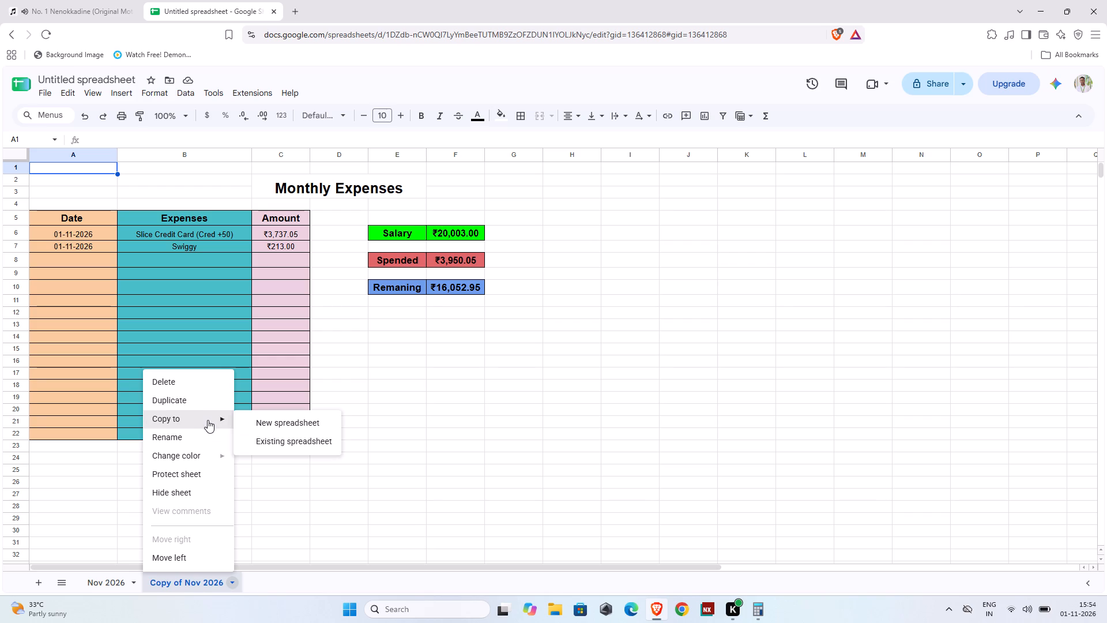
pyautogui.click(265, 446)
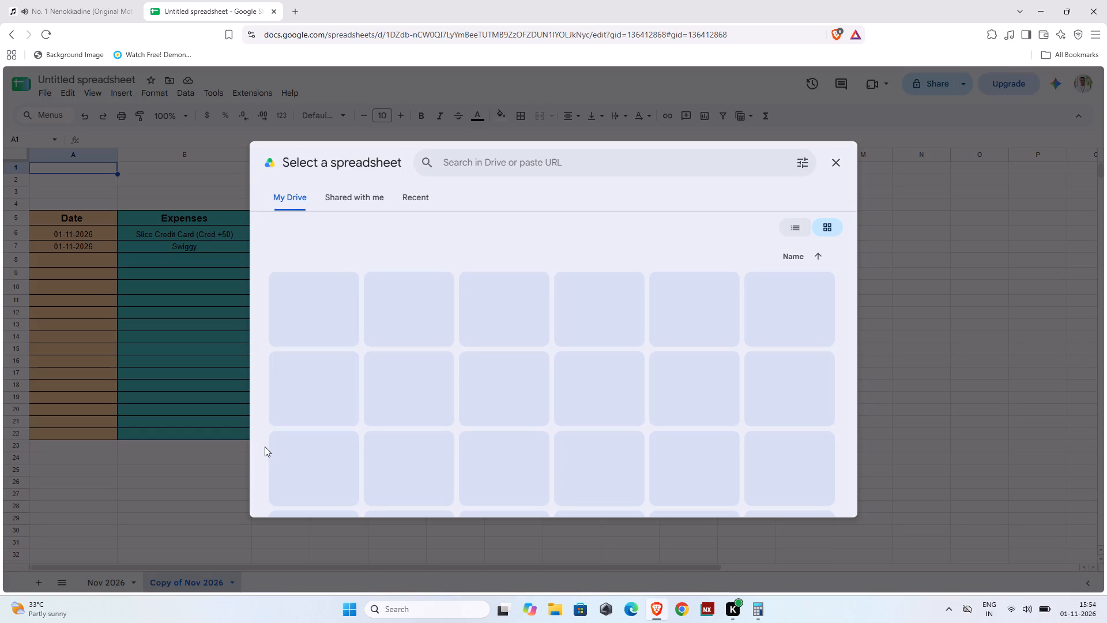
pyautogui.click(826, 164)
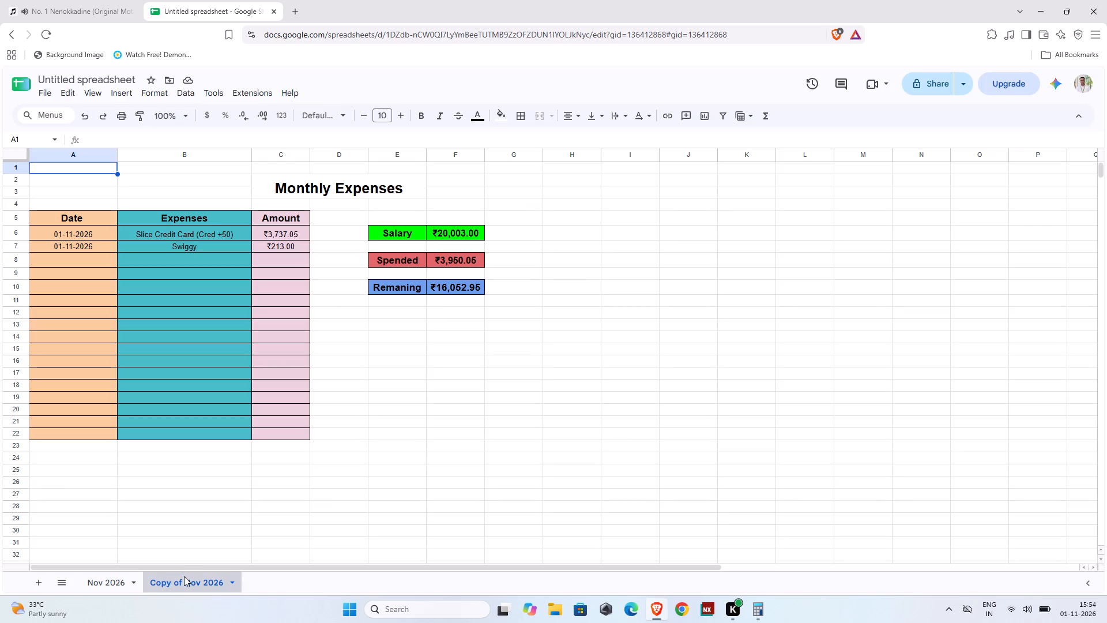
# Rename the duplicated sheet as Dec 2026.
pyautogui.click(184, 576)
pyautogui.doubleClick(184, 576)
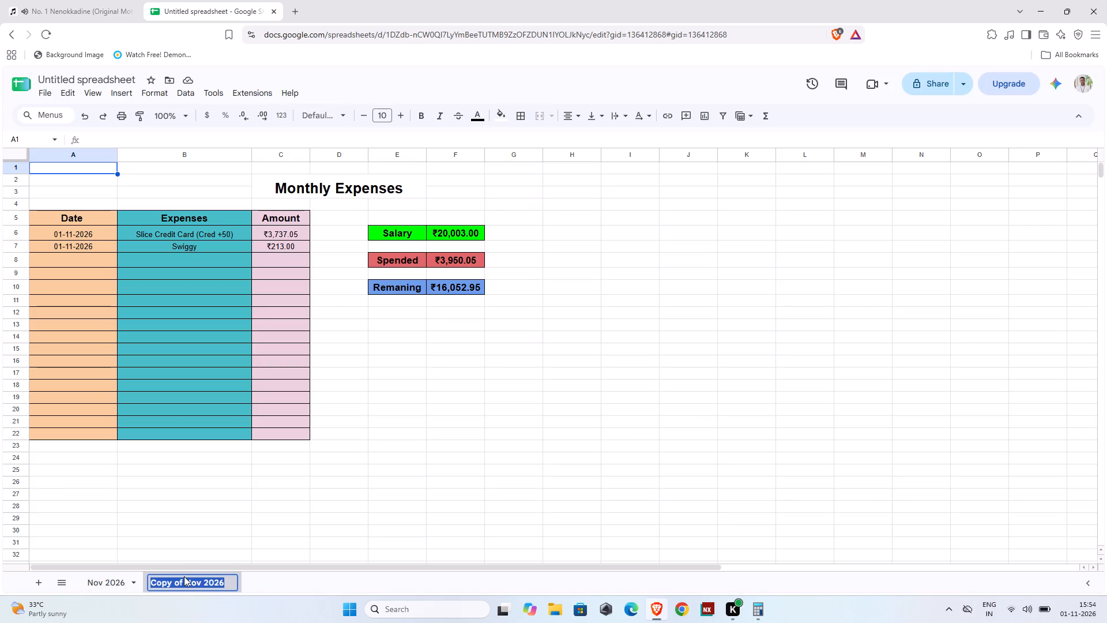
pyautogui.write('ec 2026')
pyautogui.press('Return')
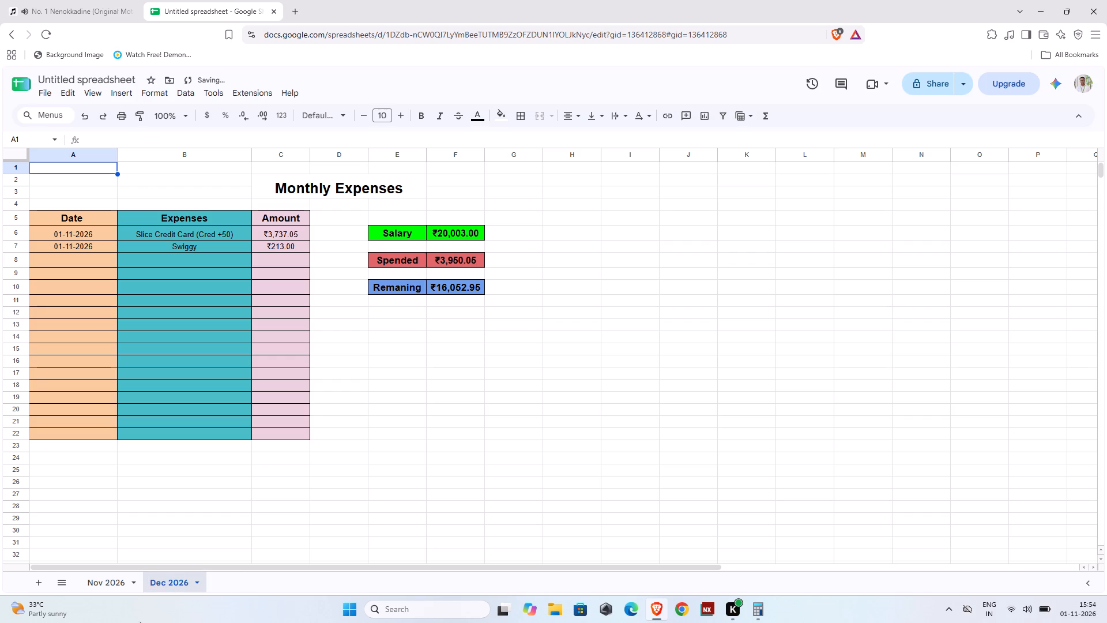
pyautogui.click(378, 393)
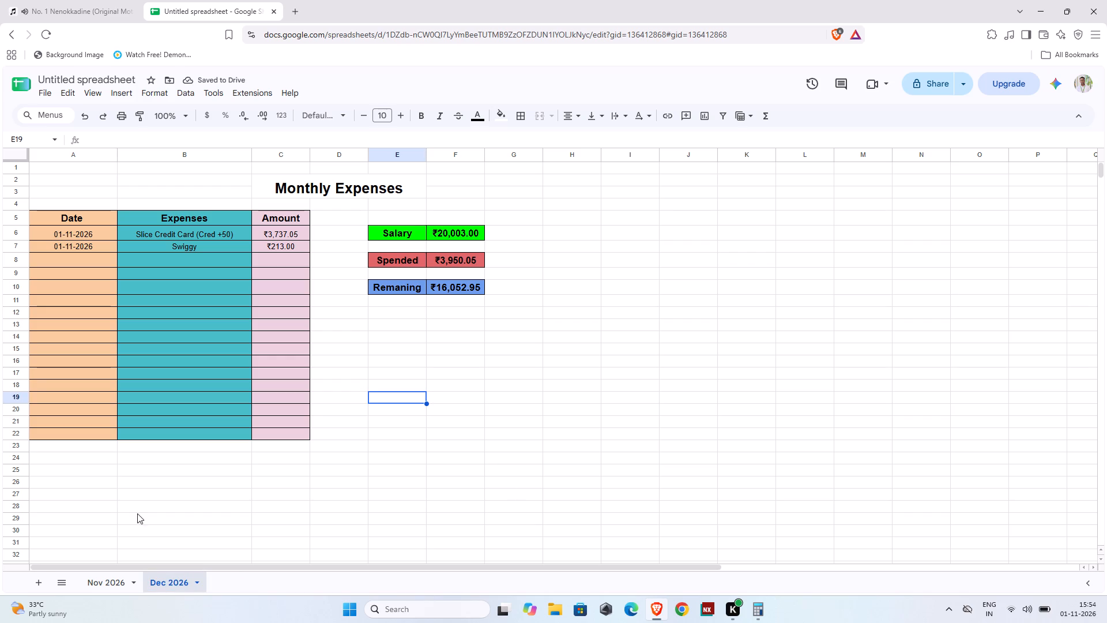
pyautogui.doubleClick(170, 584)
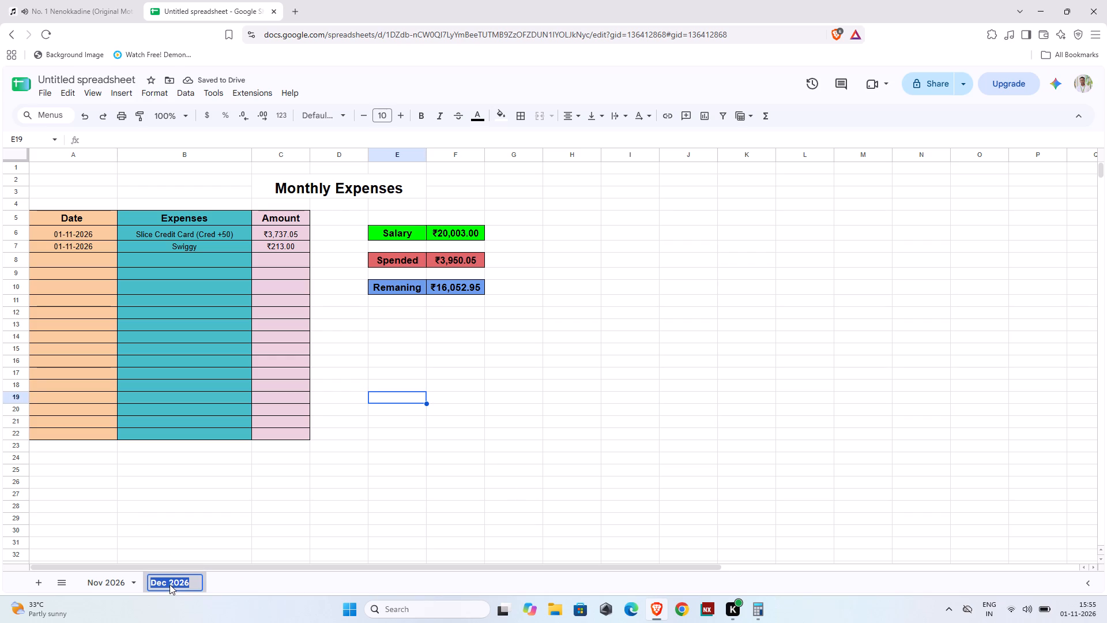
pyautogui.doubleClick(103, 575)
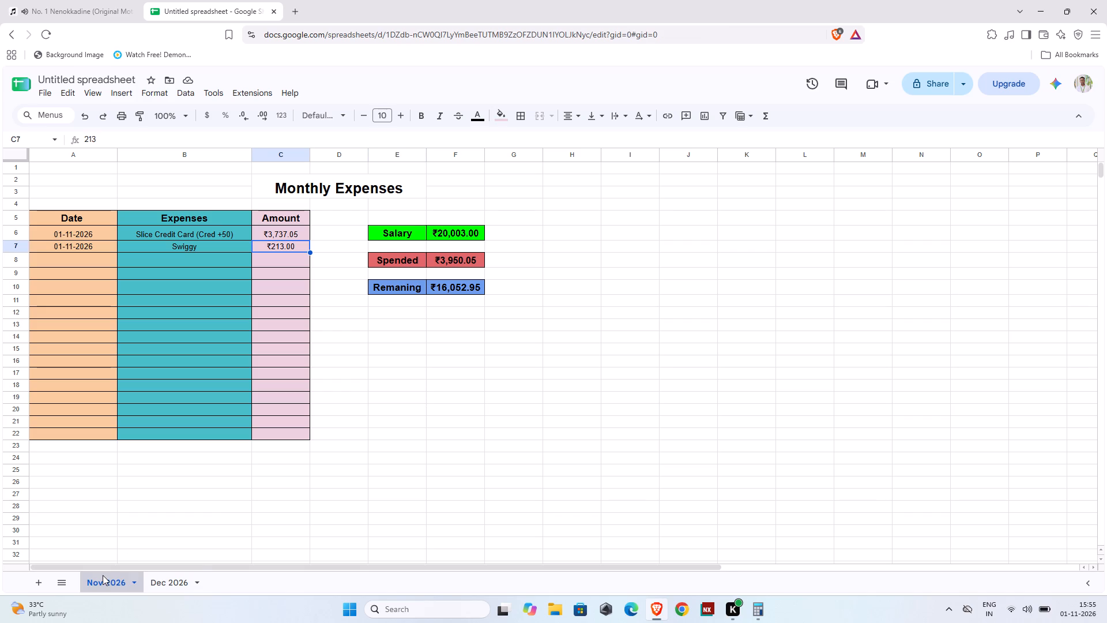
# Clear the copied dates, expense names and amounts from rows 6 and 7 of the Dec 2026 sheet.
pyautogui.doubleClick(167, 580)
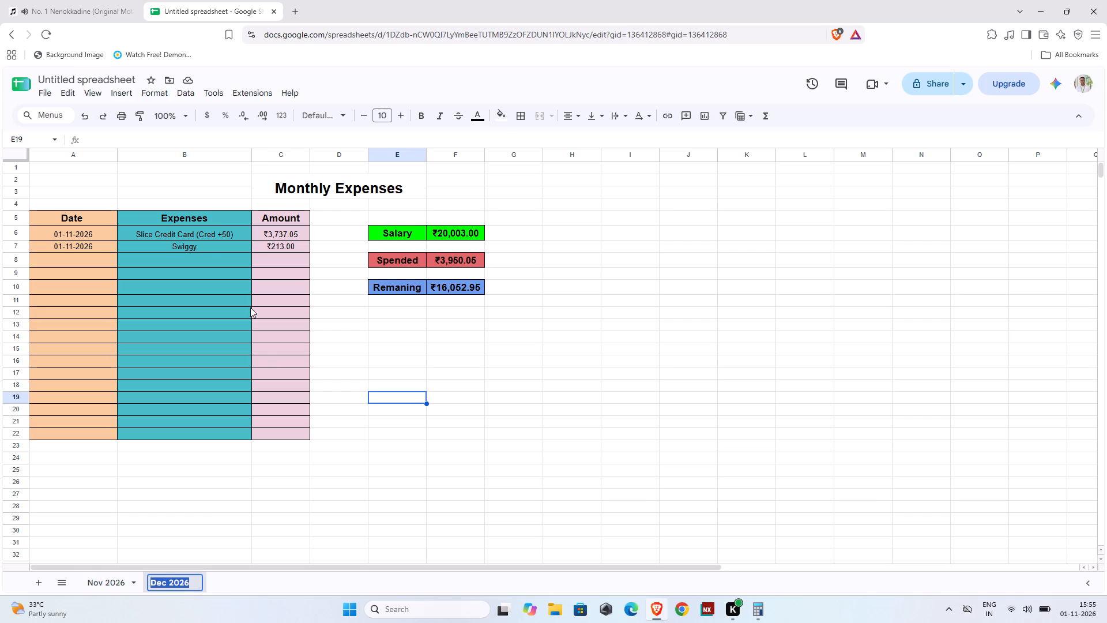
pyautogui.click(186, 243)
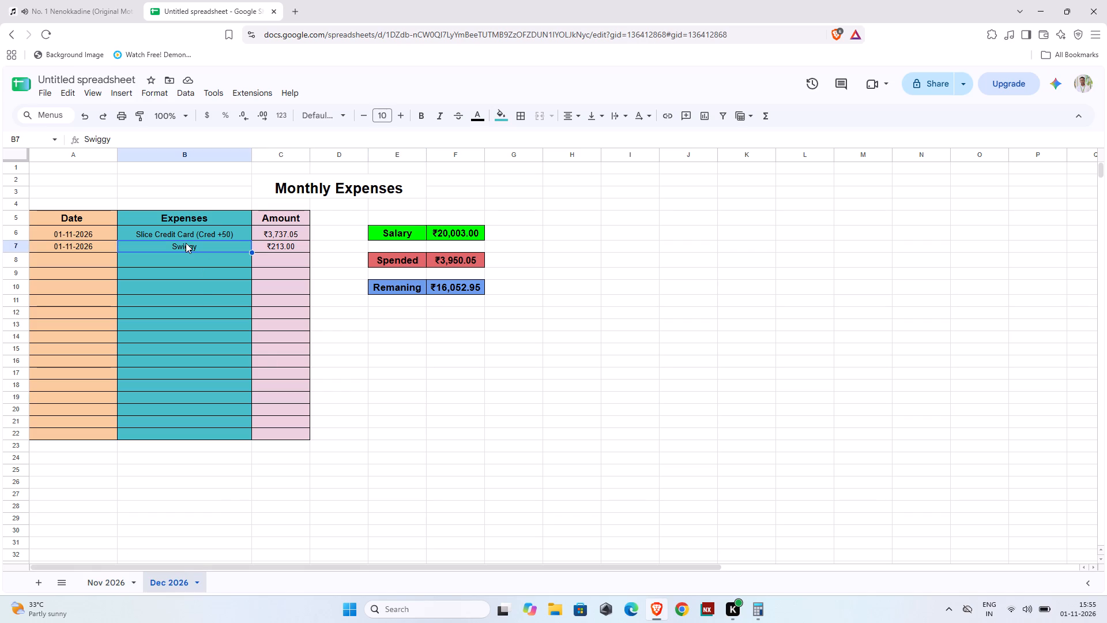
pyautogui.press('Delete')
pyautogui.click(163, 230)
pyautogui.press('Delete')
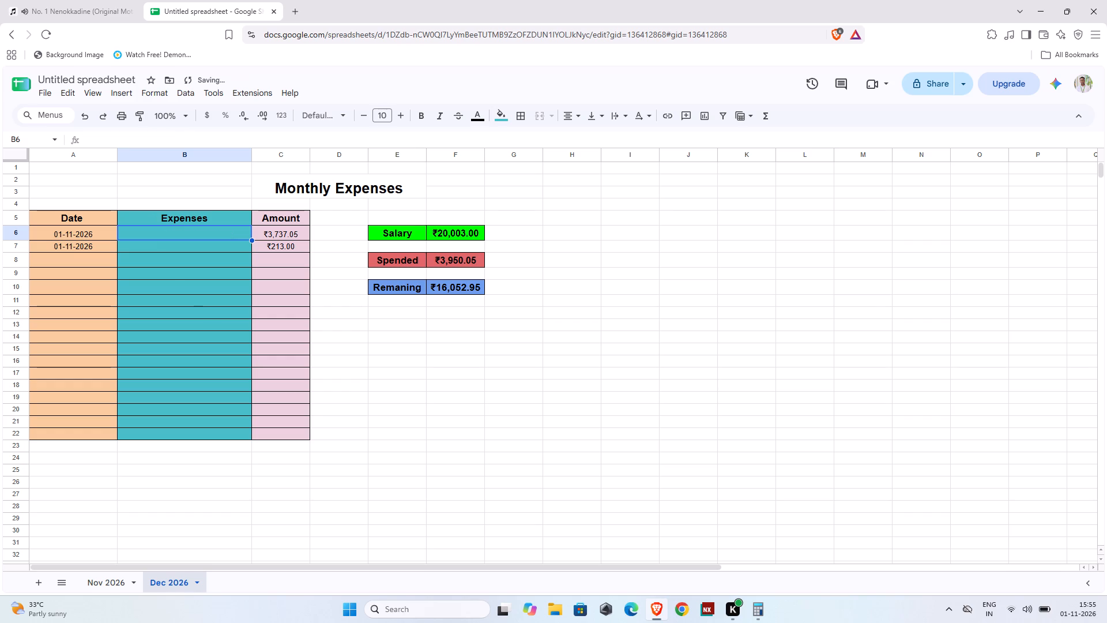
pyautogui.press('Delete')
pyautogui.click(59, 234)
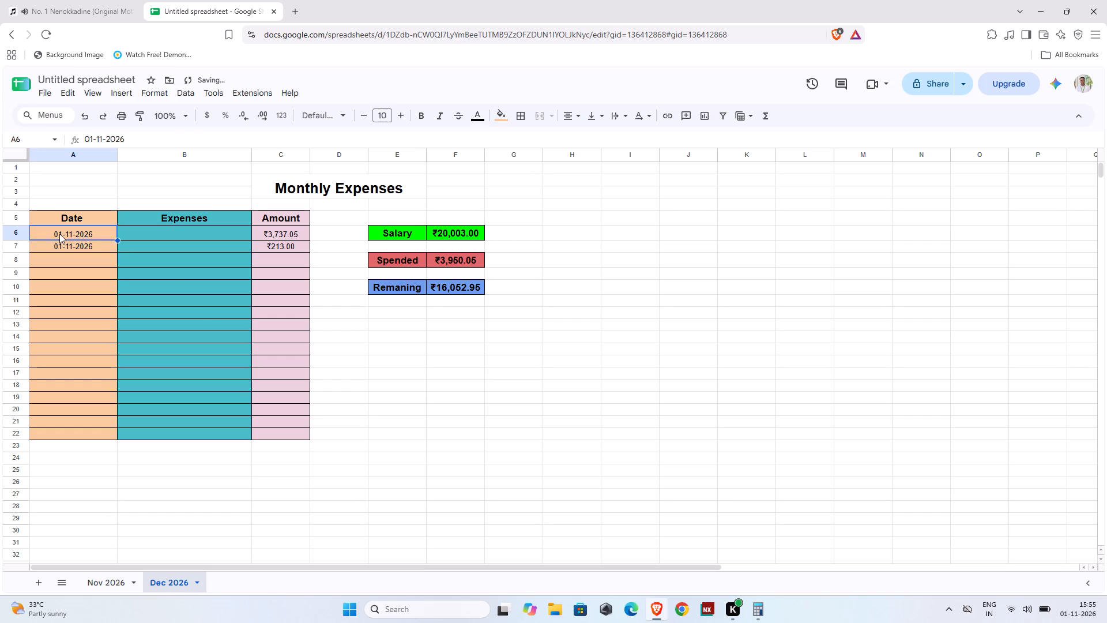
pyautogui.click(59, 234)
pyautogui.press('Delete')
pyautogui.click(65, 249)
pyautogui.press('Delete')
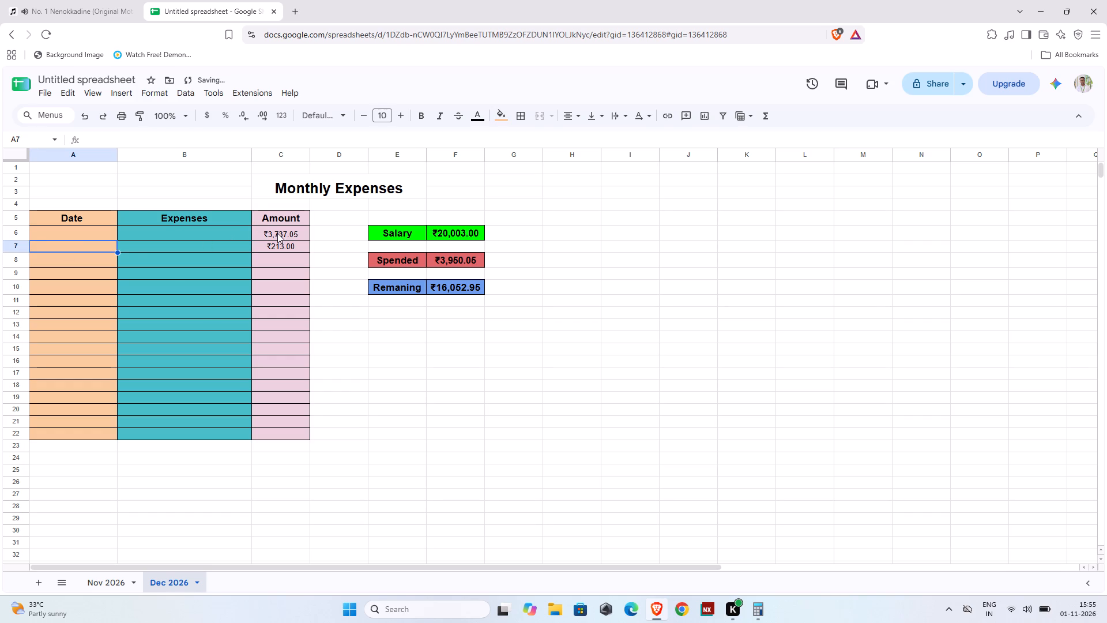
pyautogui.click(277, 233)
pyautogui.press('Delete')
pyautogui.click(277, 245)
pyautogui.press('Delete')
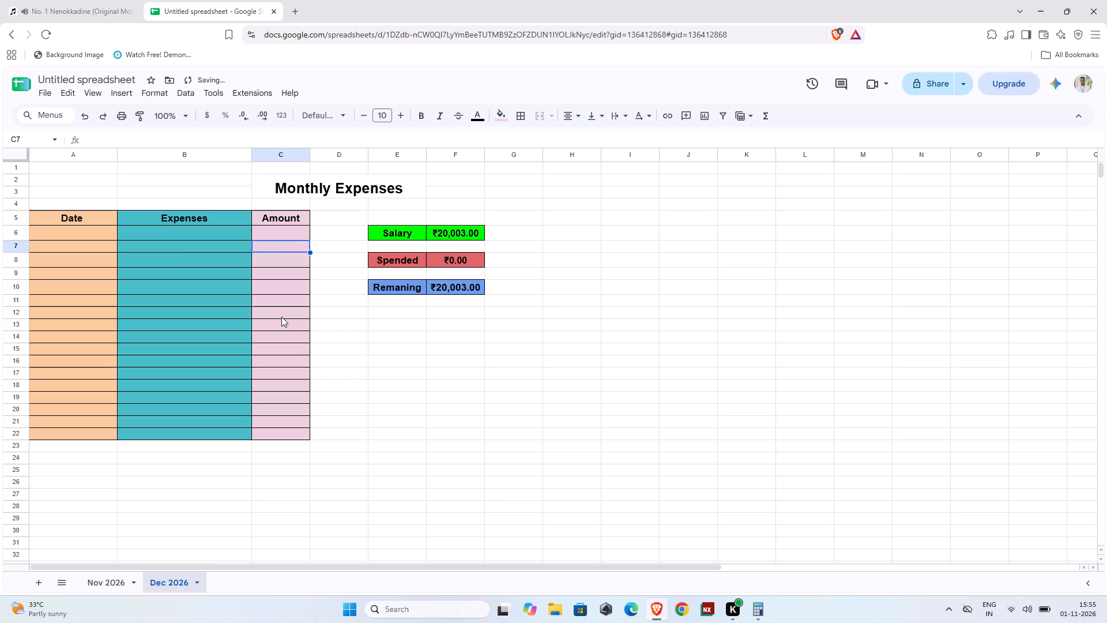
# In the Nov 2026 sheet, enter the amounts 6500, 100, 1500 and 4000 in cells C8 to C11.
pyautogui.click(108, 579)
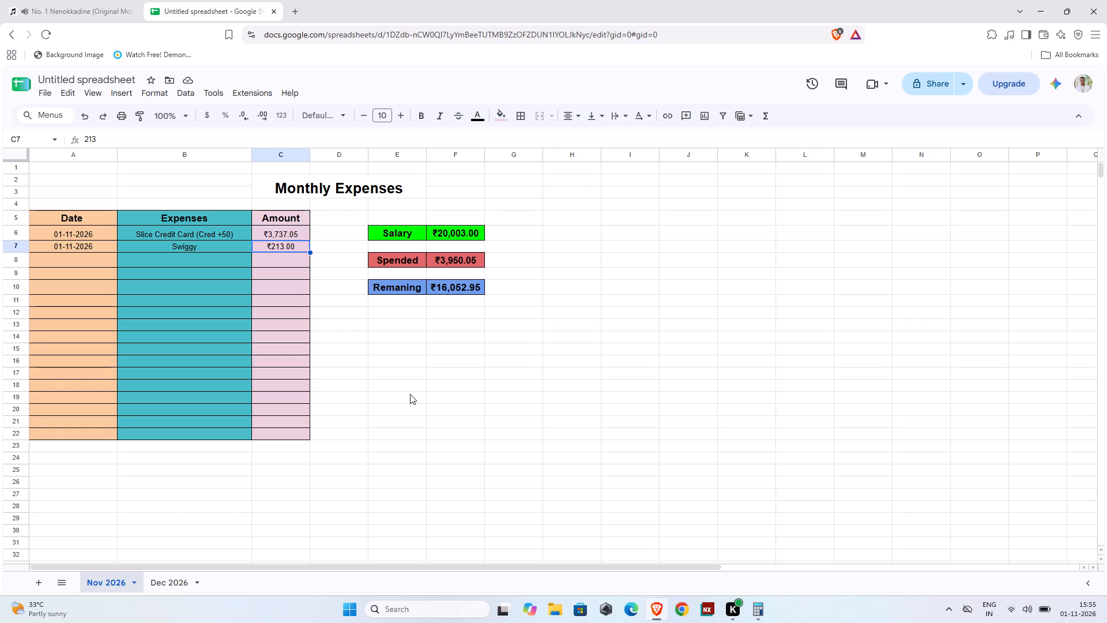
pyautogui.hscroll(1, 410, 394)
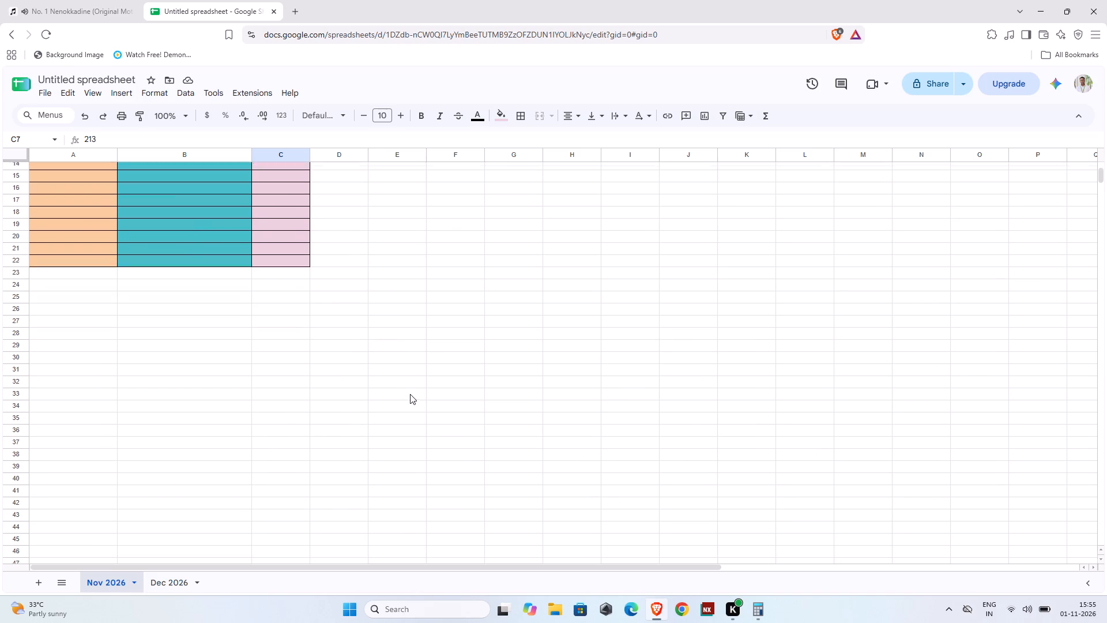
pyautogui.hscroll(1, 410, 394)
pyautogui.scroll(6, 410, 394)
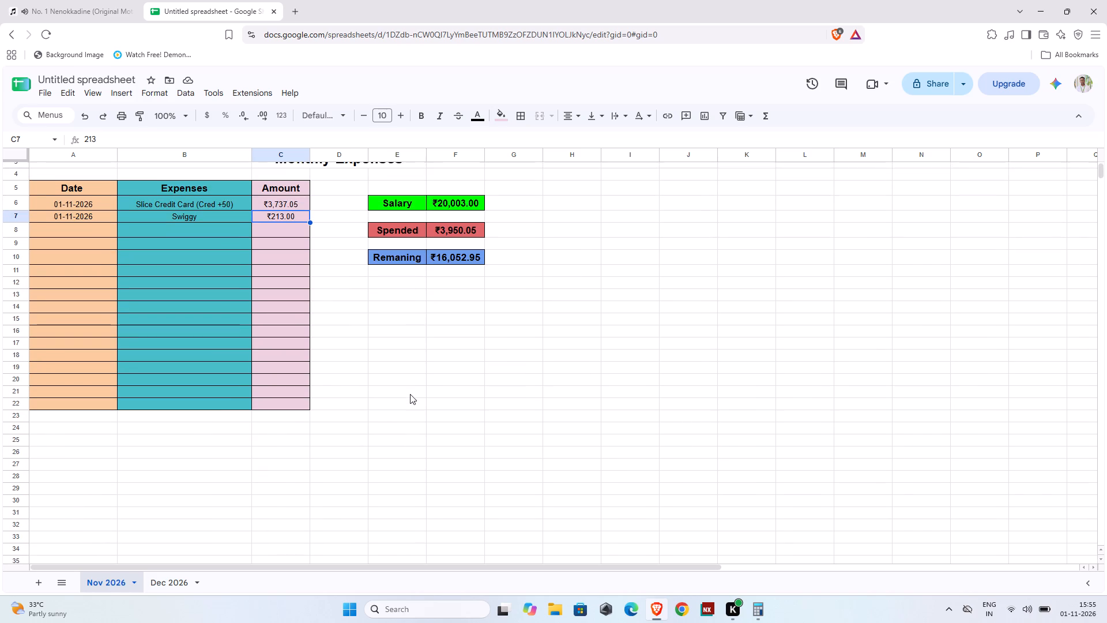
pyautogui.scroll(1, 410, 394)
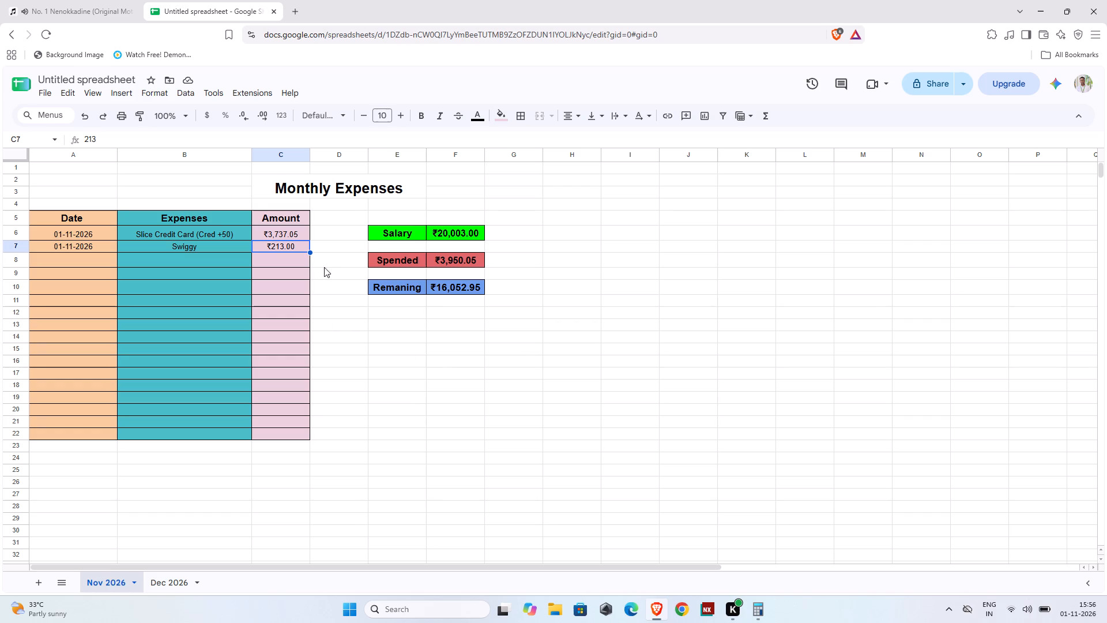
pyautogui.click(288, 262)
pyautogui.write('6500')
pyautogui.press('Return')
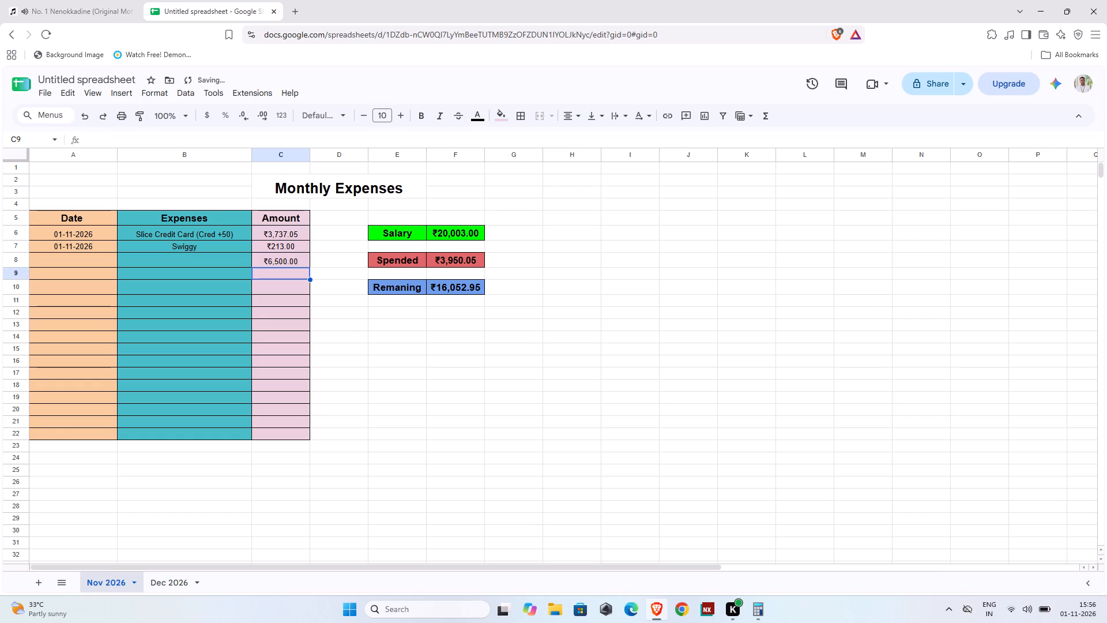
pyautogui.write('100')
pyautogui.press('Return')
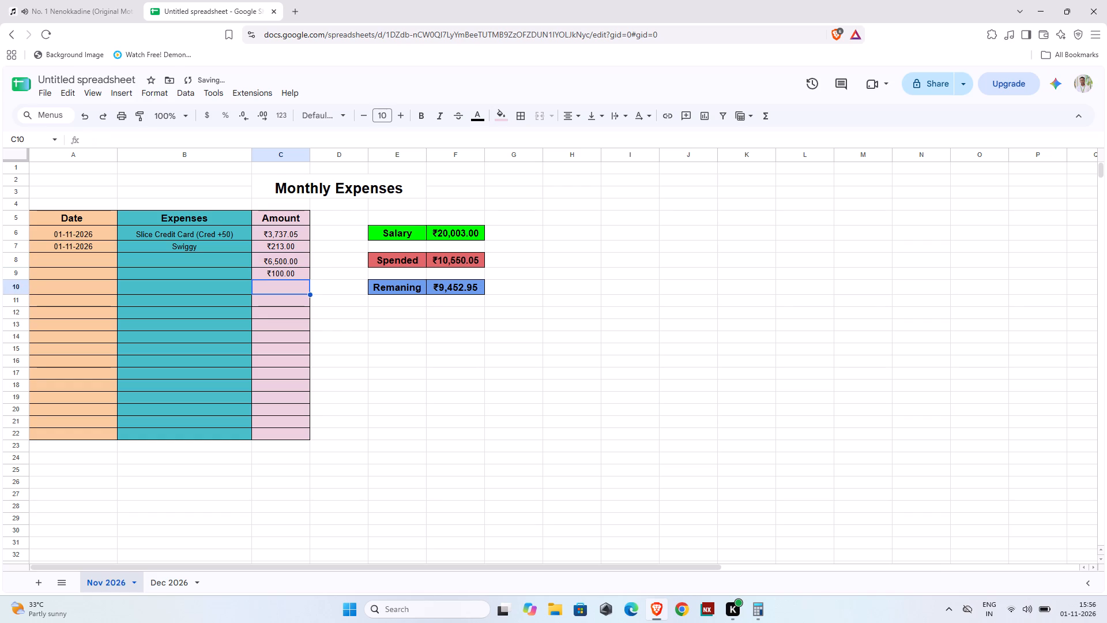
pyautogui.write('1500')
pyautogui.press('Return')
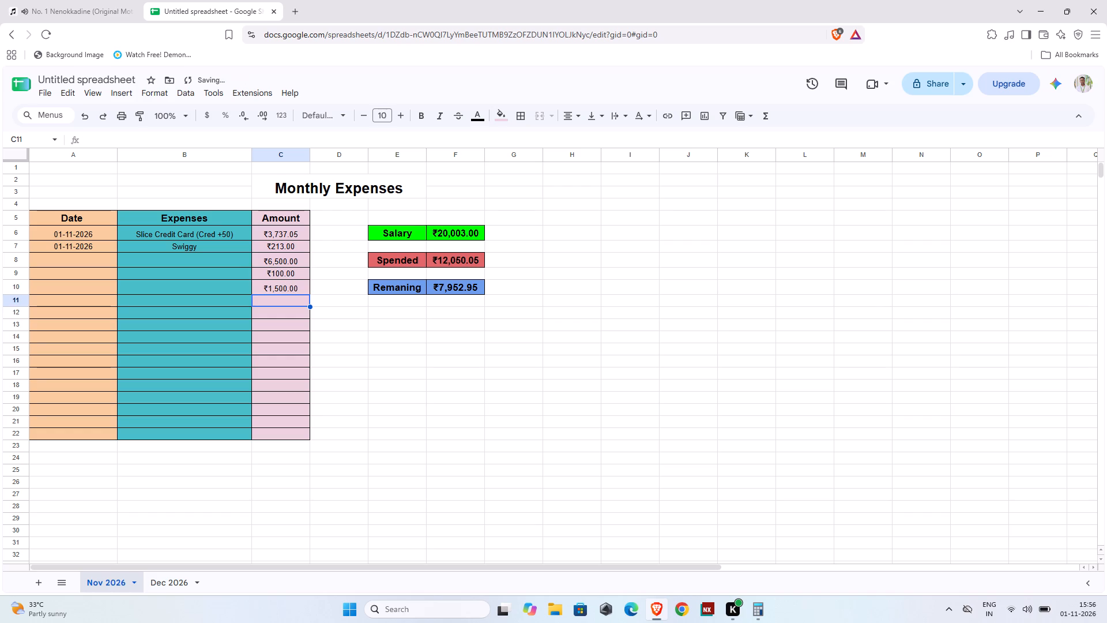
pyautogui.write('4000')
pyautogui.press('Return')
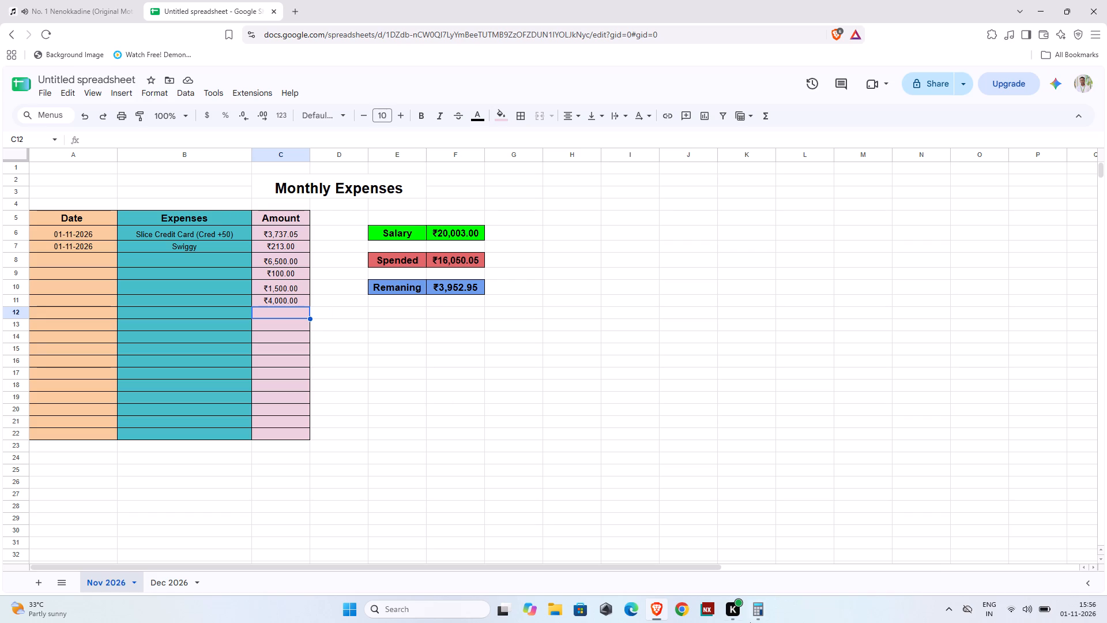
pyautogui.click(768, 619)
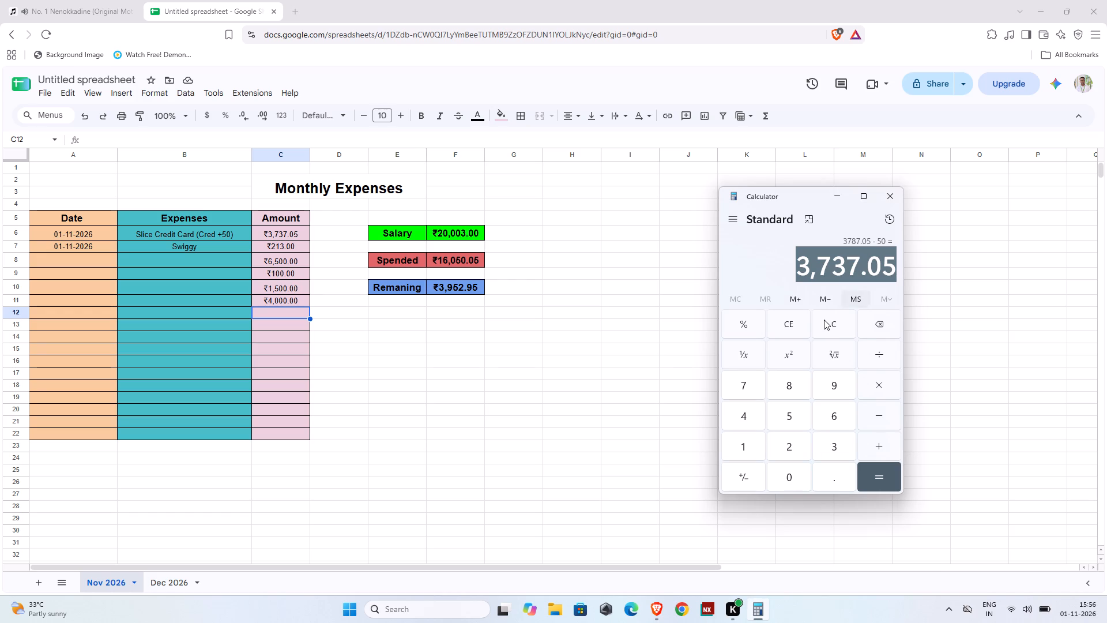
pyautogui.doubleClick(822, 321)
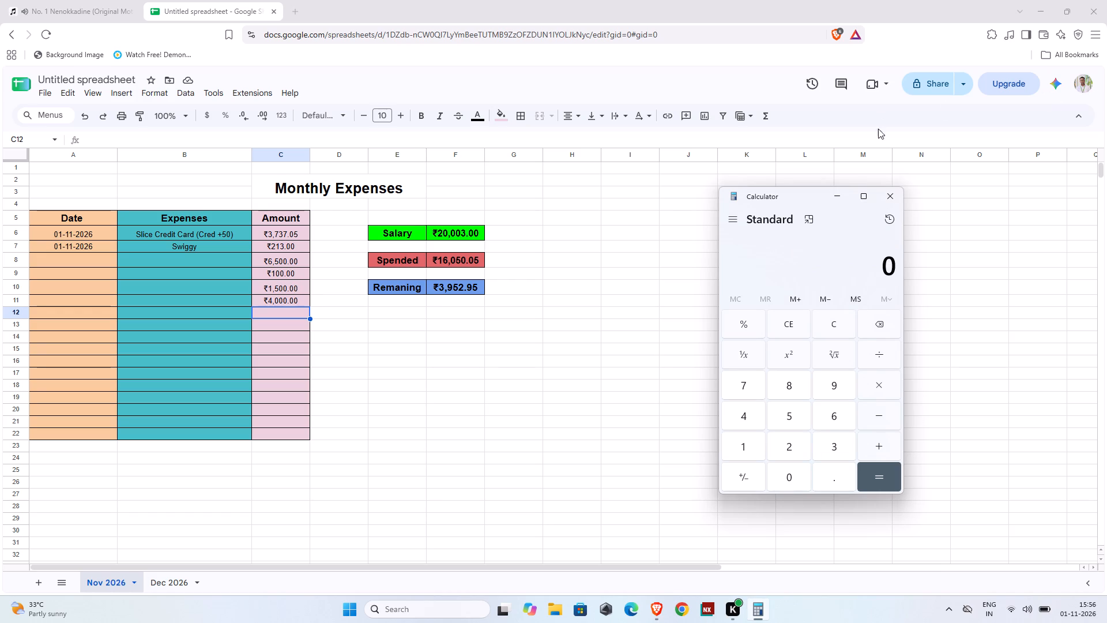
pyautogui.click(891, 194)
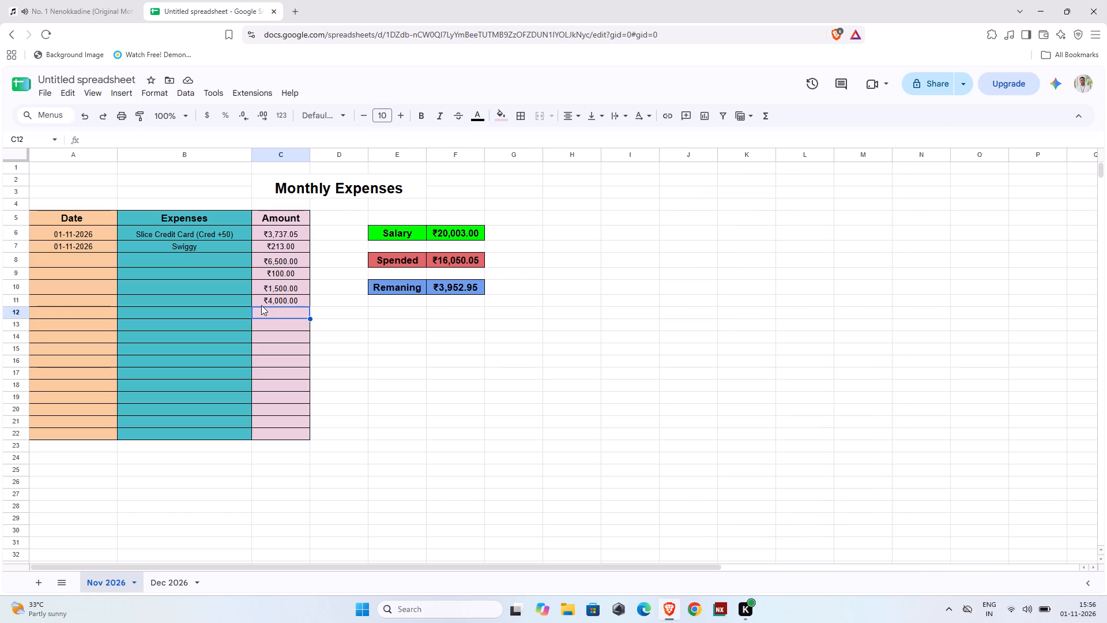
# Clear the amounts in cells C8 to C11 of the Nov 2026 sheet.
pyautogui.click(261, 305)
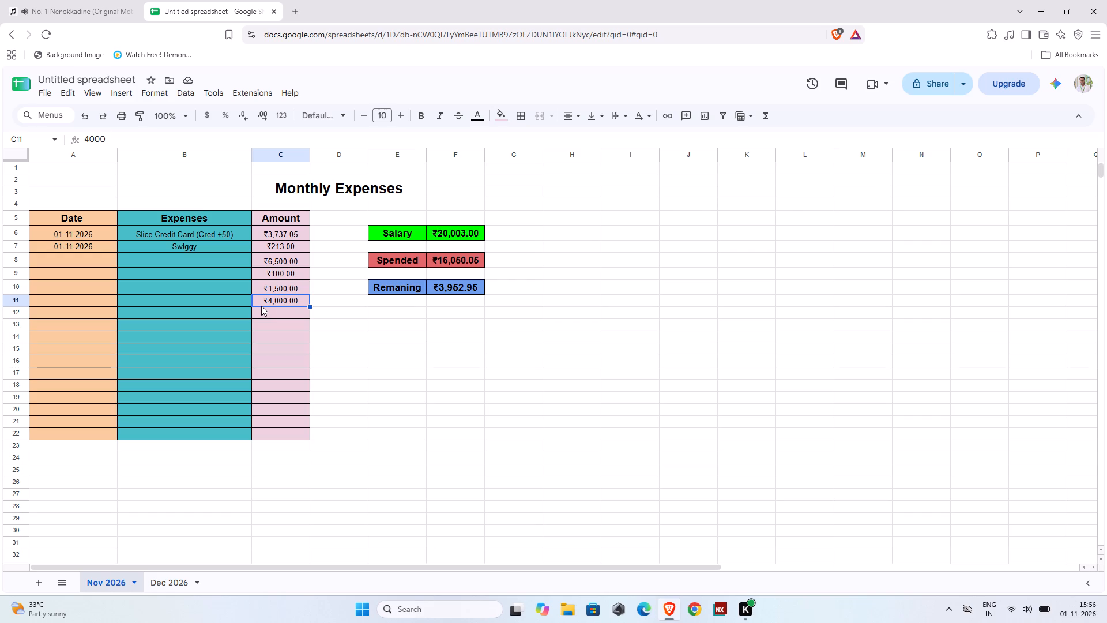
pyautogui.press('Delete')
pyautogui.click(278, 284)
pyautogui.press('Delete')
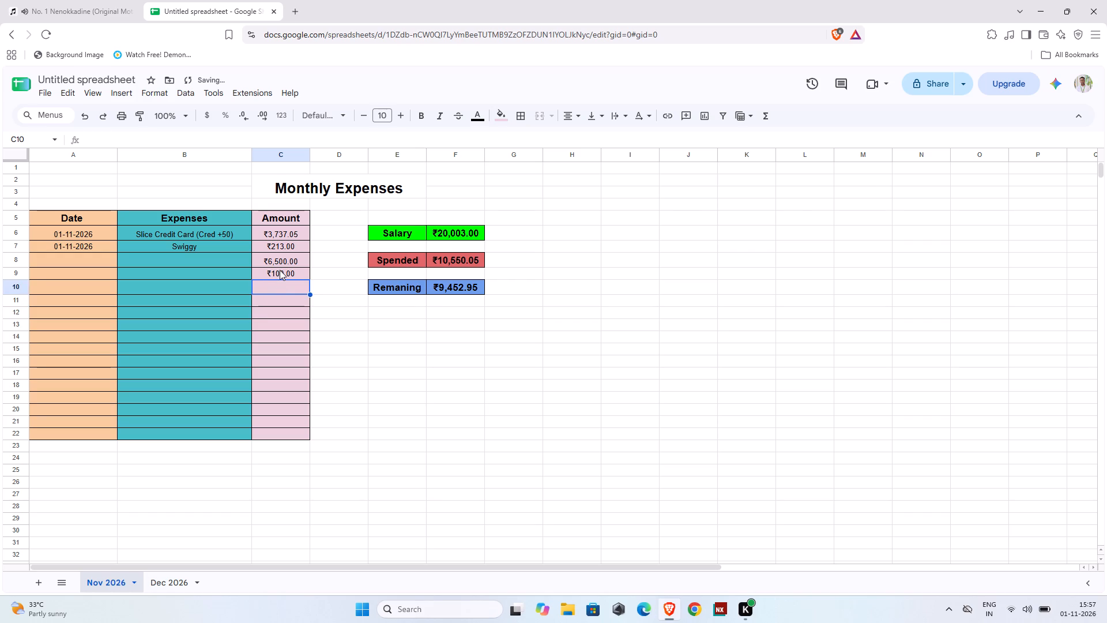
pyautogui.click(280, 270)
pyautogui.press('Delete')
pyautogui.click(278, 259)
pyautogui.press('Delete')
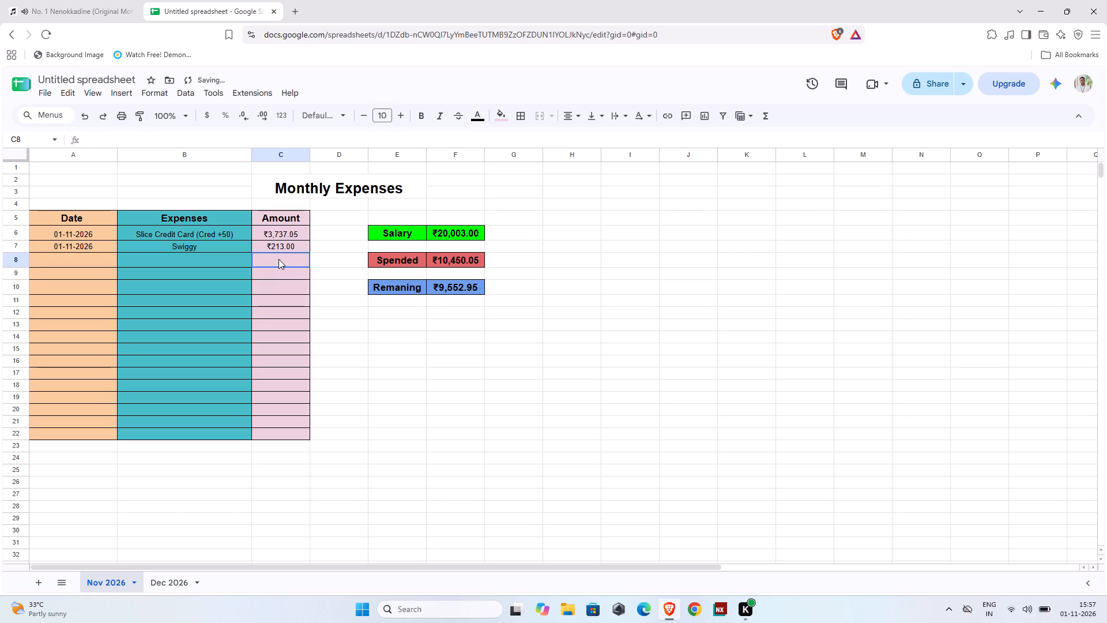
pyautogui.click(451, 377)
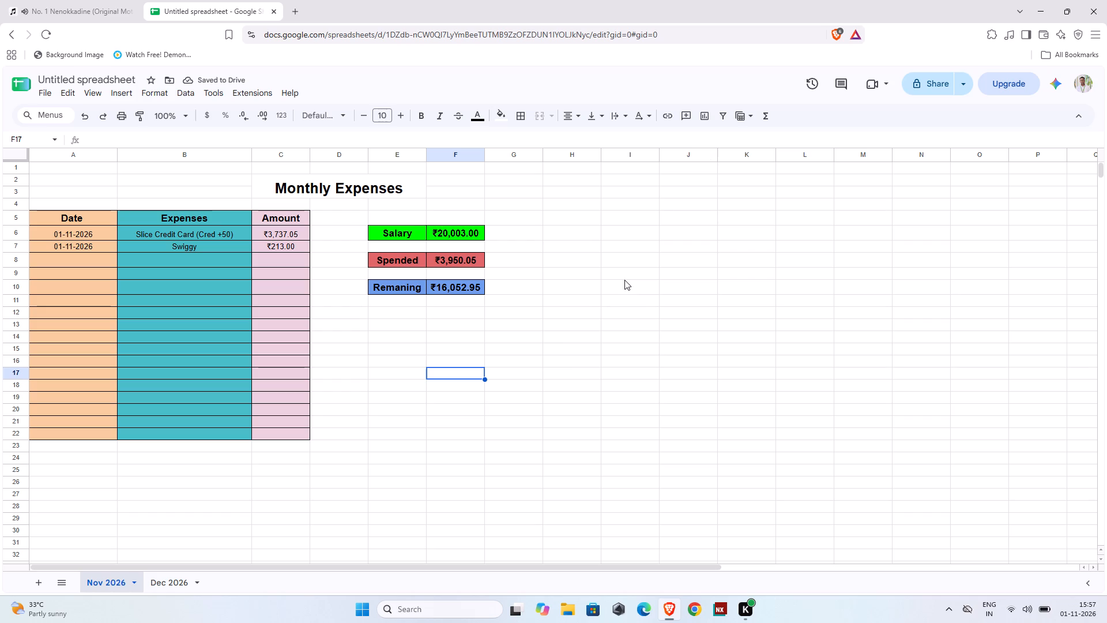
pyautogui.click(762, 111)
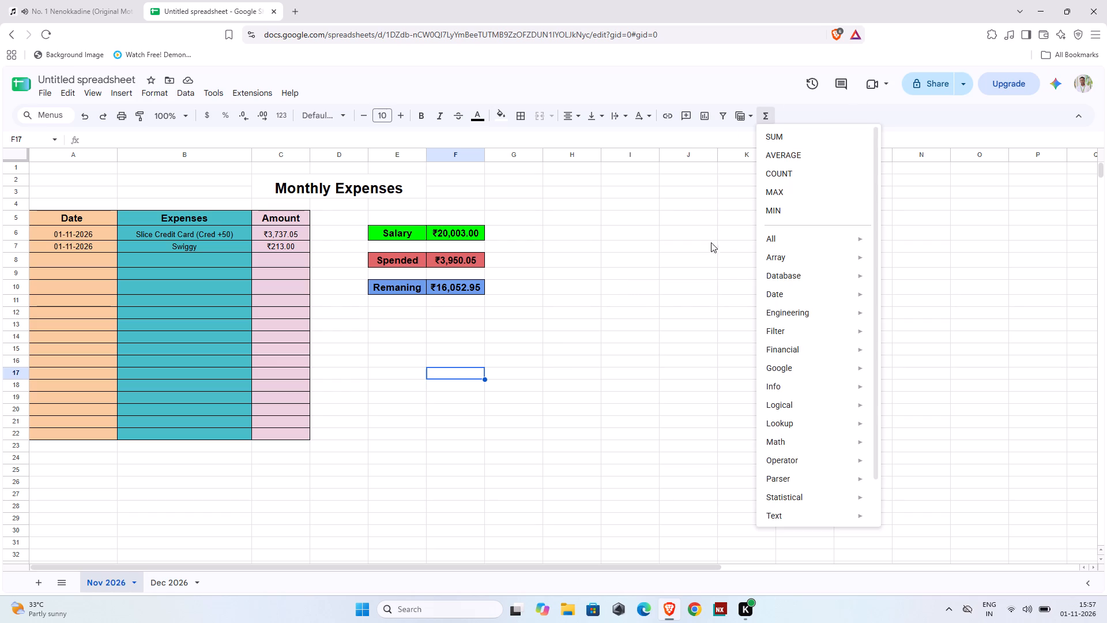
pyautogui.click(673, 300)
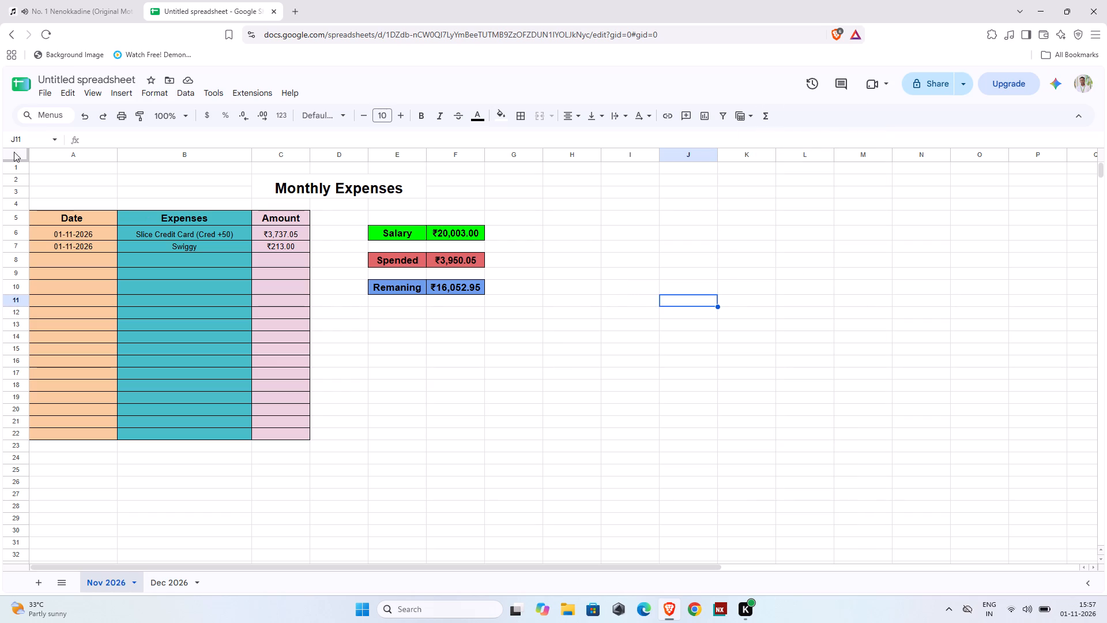
# Rename the untitled spreadsheet file as Monthly Expenses.
pyautogui.doubleClick(71, 84)
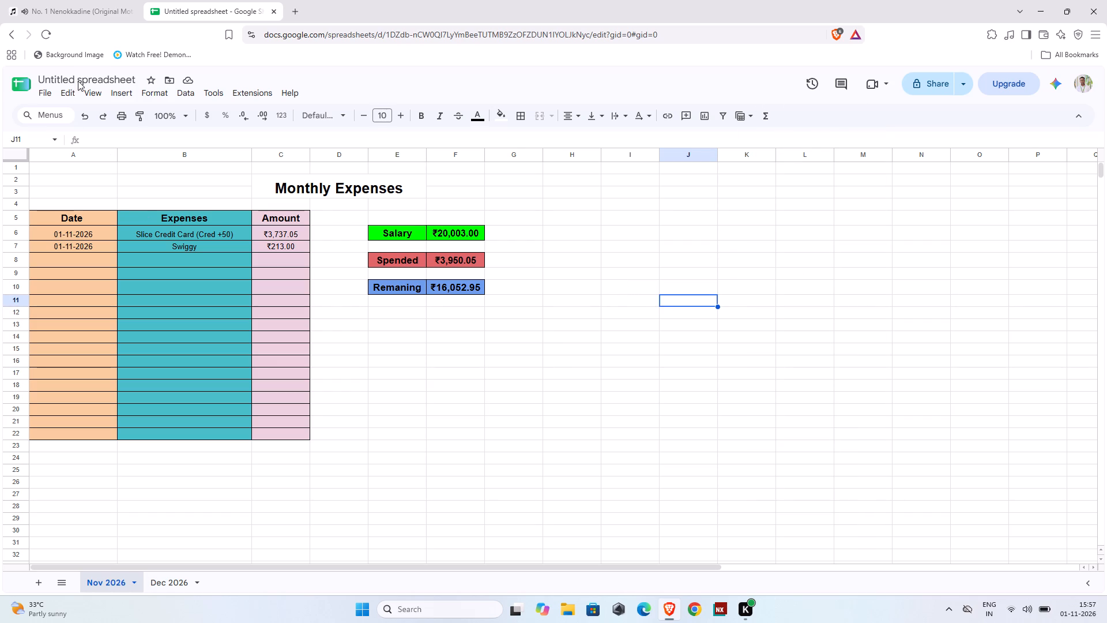
pyautogui.click(80, 80)
pyautogui.click(80, 80)
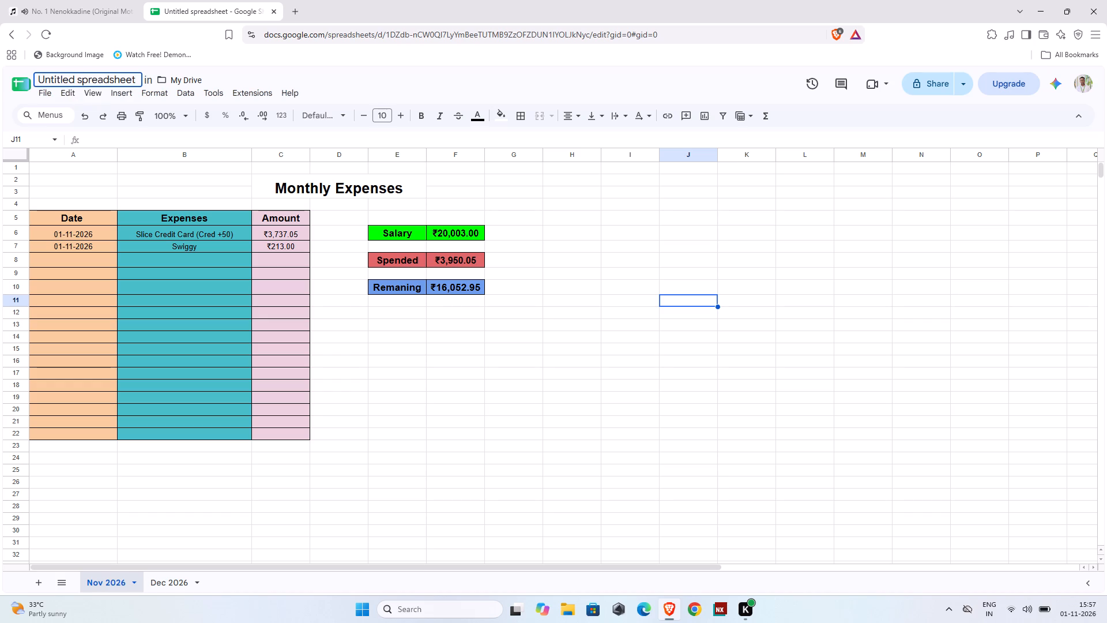
pyautogui.hotkey('ctrl', 'a')
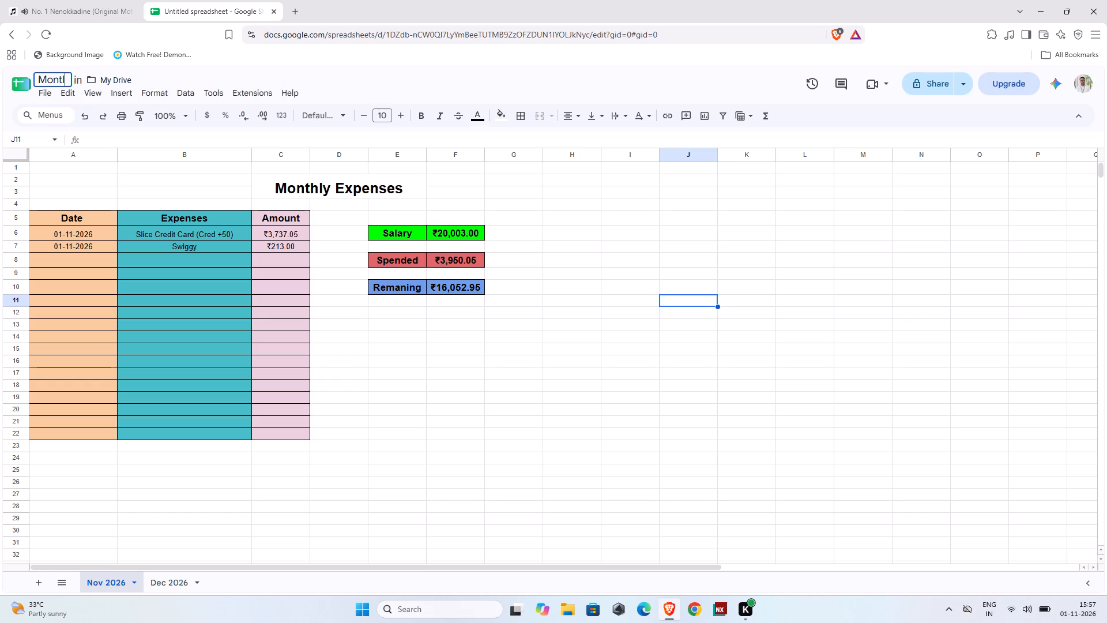
pyautogui.press('BackSpace')
pyautogui.write('hly')
pyautogui.press('space')
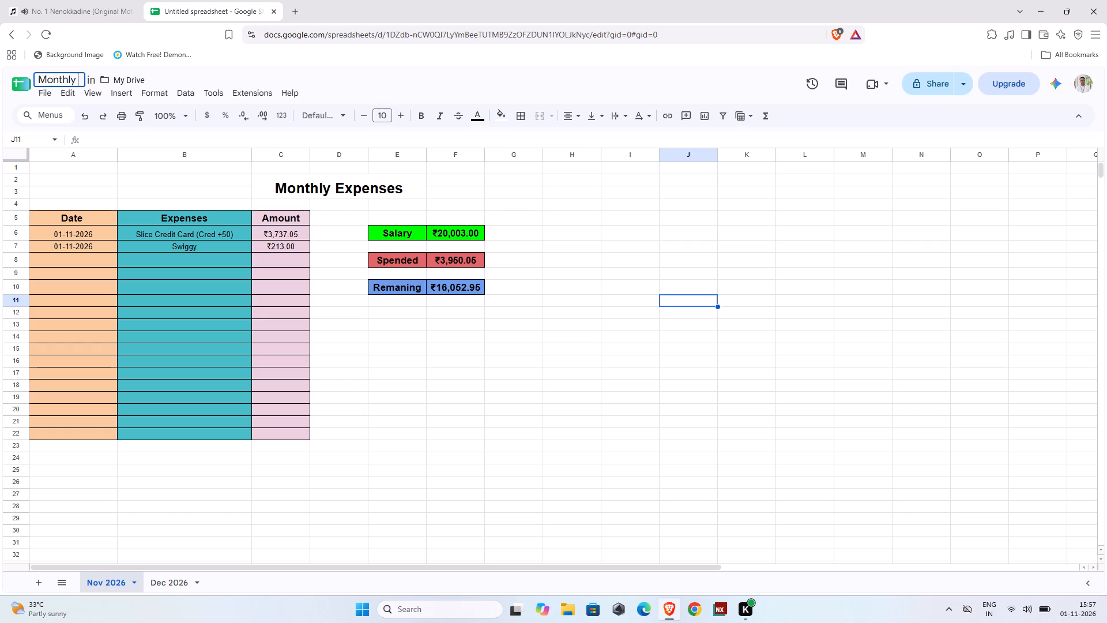
pyautogui.write('xpenses')
pyautogui.press('Return')
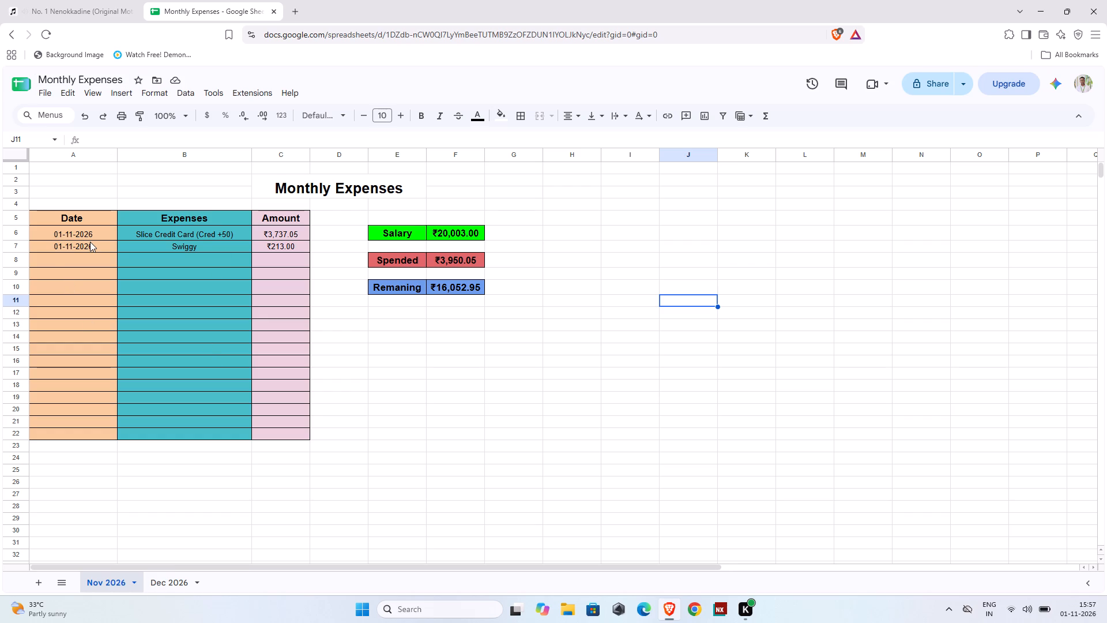
# Save the Monthly Expenses spreadsheet.
pyautogui.hotkey('ctrl', 's')
pyautogui.hotkey('ctrl', 's')
pyautogui.click(47, 91)
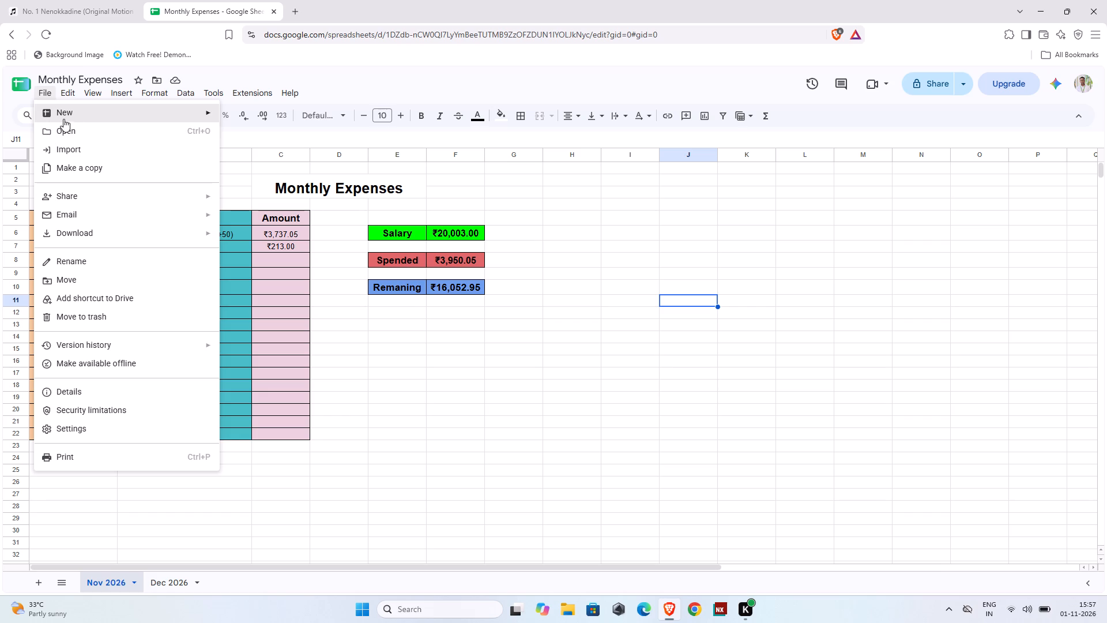
pyautogui.click(611, 494)
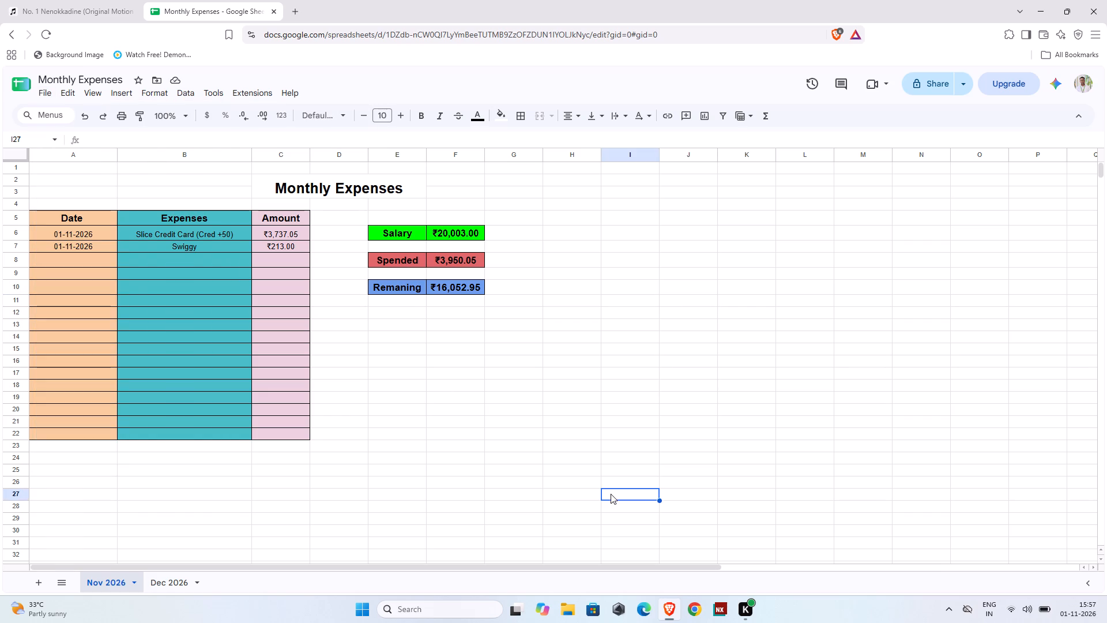
pyautogui.click(490, 385)
pyautogui.hotkey('ctrl', 's')
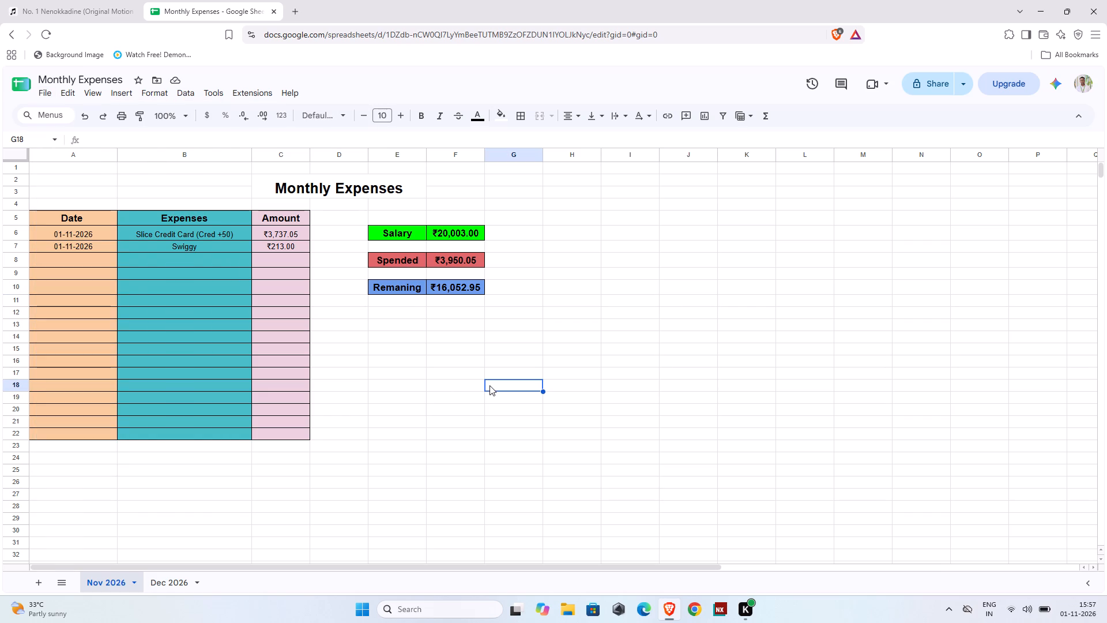